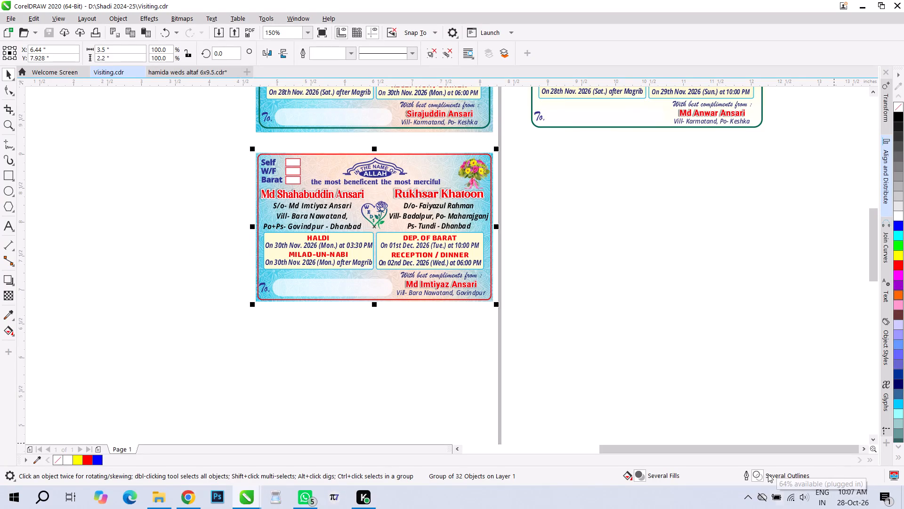
Switch to Google Chrome and open a new blank browser tab.
click(197, 505)
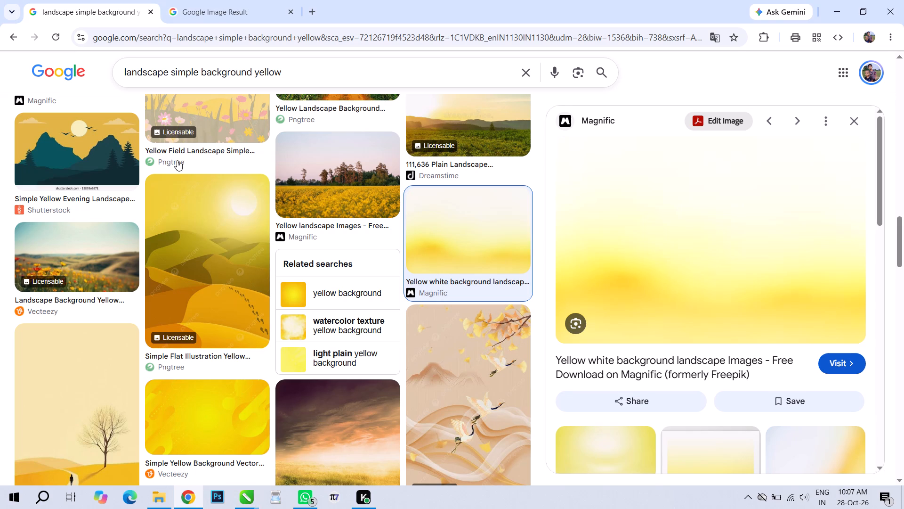
click(314, 12)
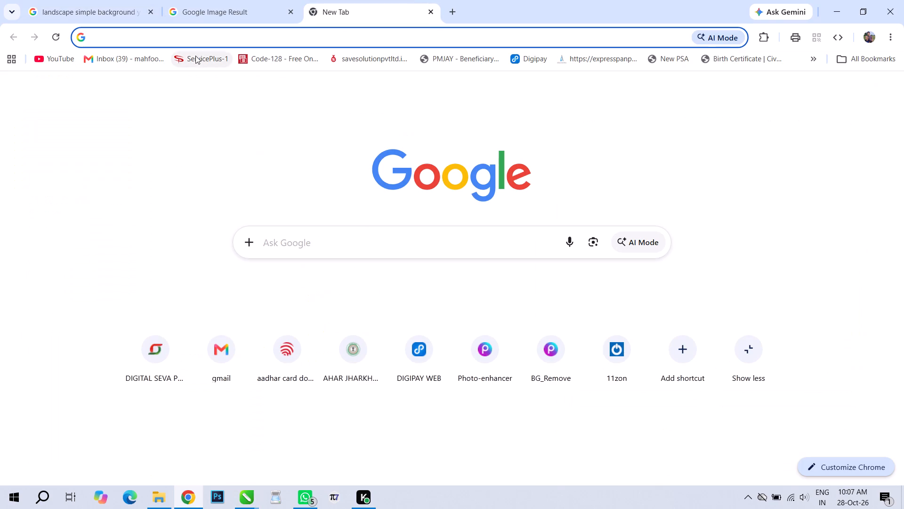
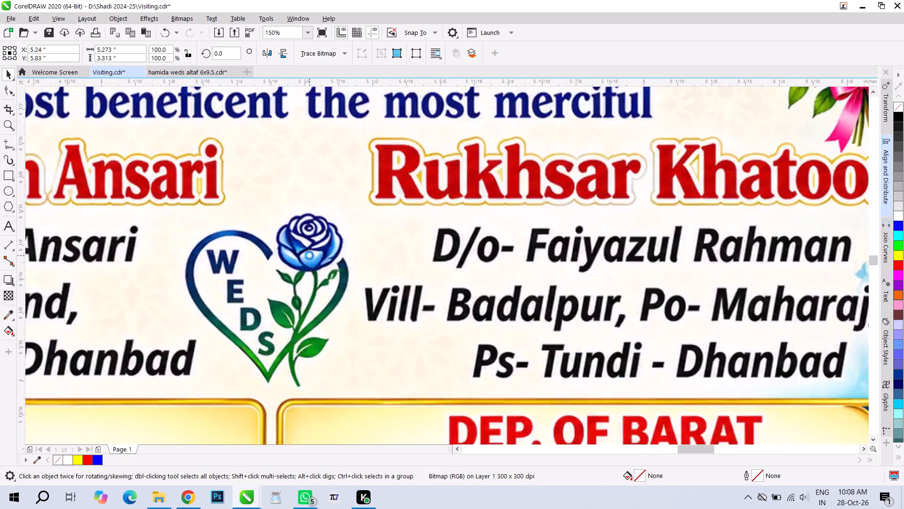
Resize the selected blue-and-gold bordered wedding card bitmap to 3.5 inches wide by 2.2 inches high.
scroll(309, 255, down, 4)
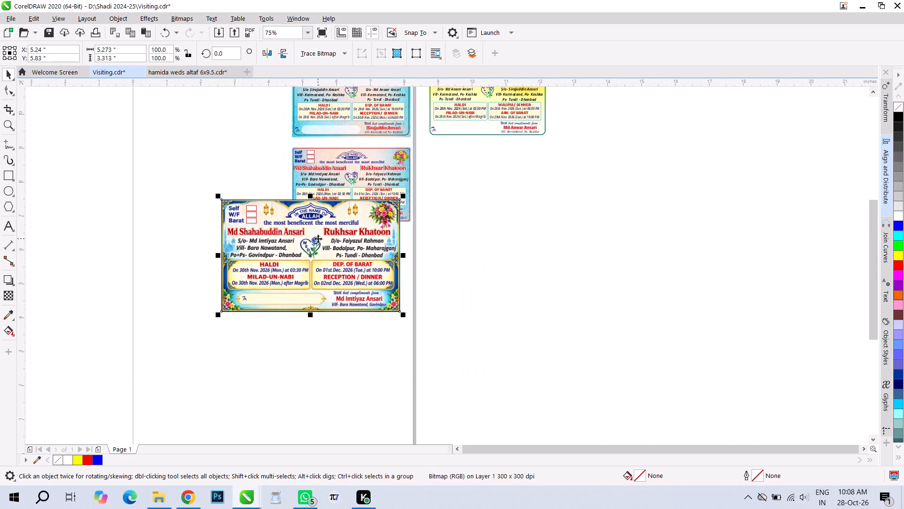
scroll(377, 205, up, 1)
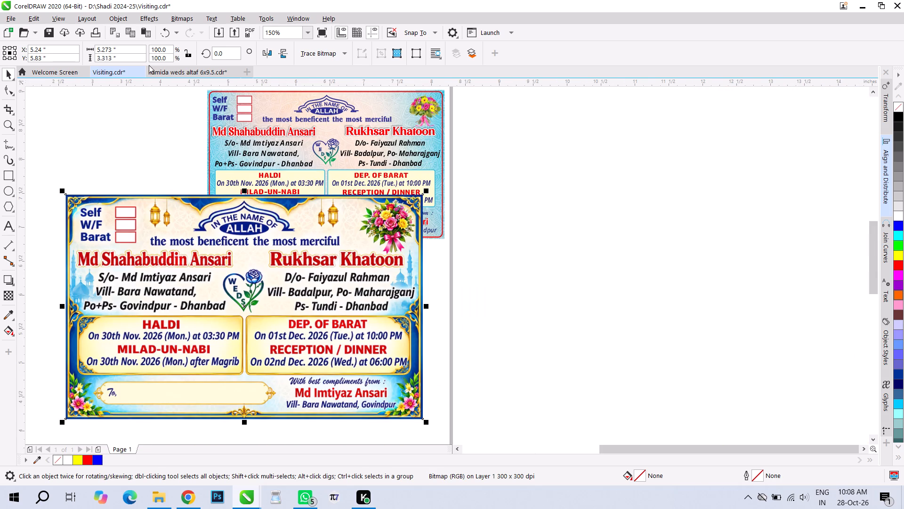
drag(129, 52, 49, 41)
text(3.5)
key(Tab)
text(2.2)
Apply the 3.5 by 2.2 inch size to the selected blue-and-gold bordered wedding card bitmap.
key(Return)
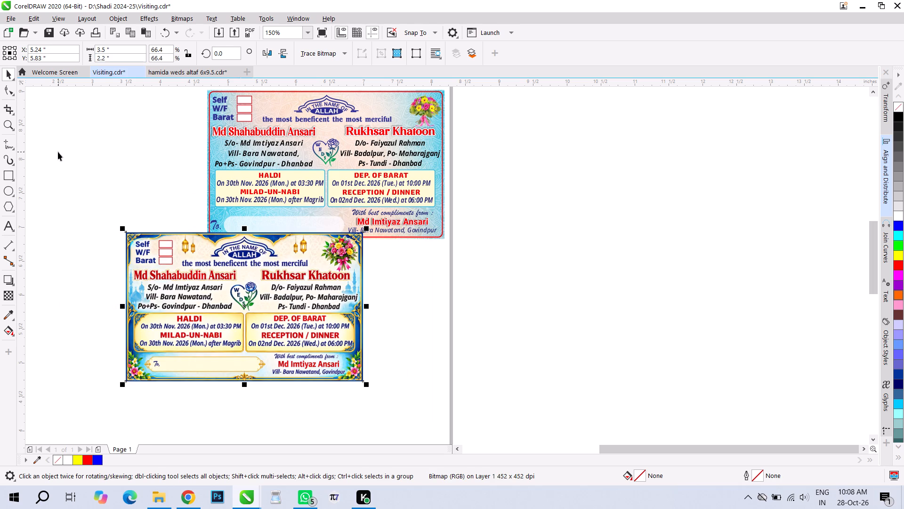
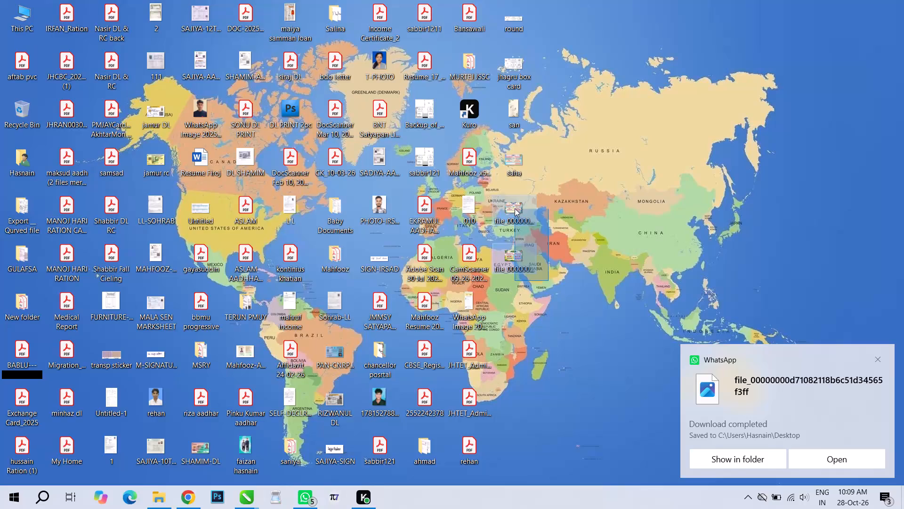
Import the two wedding card images named file_000000… from the desktop into the Visiting.cdr document in CorelDRAW.
drag(514, 217, 248, 508)
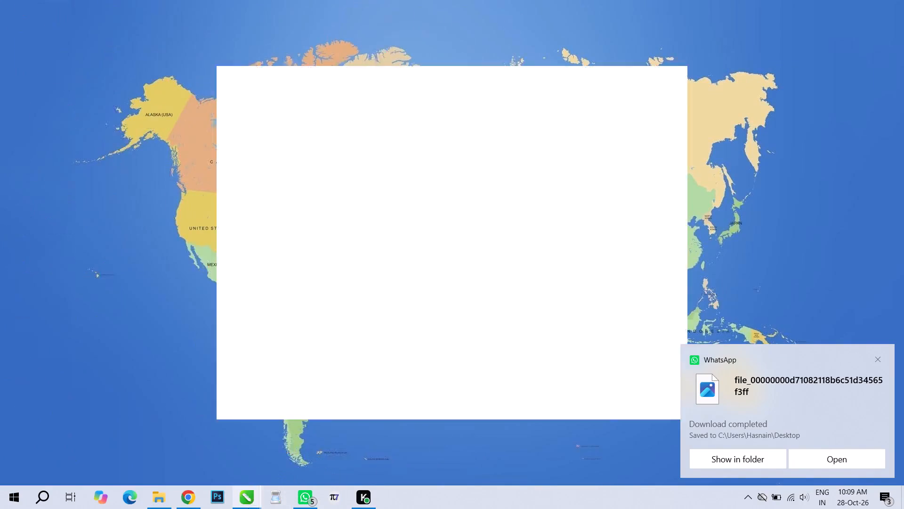
drag(248, 508, 498, 289)
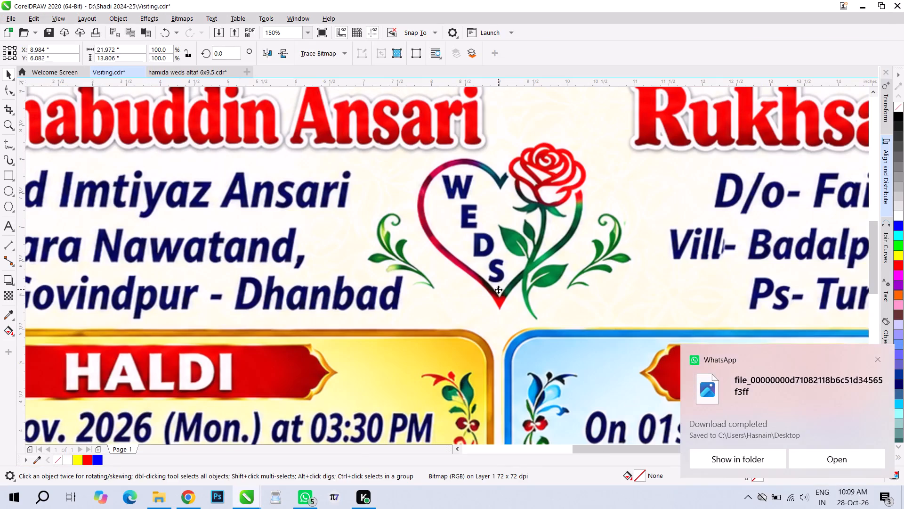
Move the green floral wedding card bitmap clear of the blue-bordered card beneath it and delete the green one.
scroll(377, 275, down, 2)
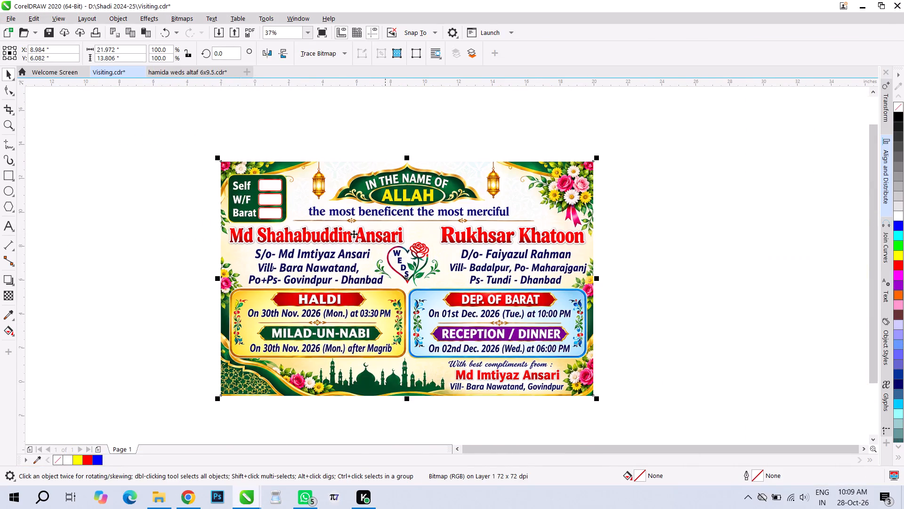
drag(321, 227, 578, 249)
click(378, 227)
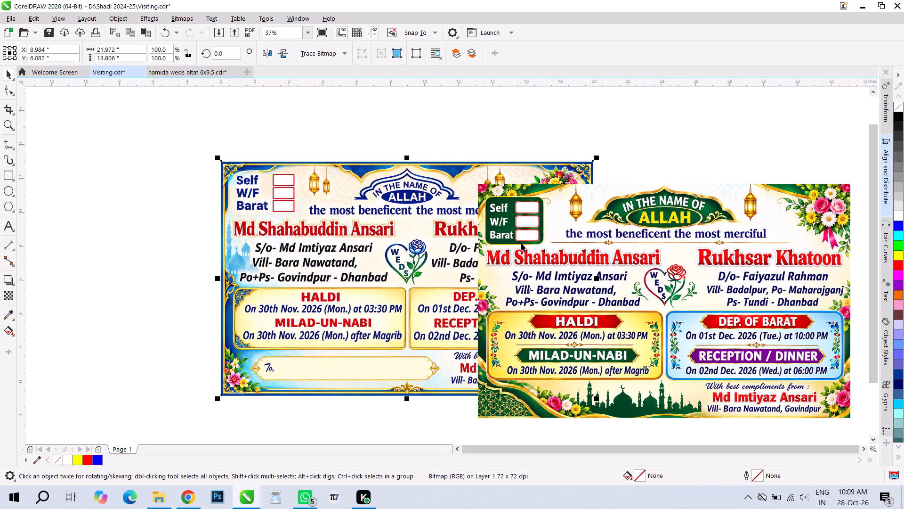
drag(521, 243, 527, 224)
scroll(499, 218, up, 2)
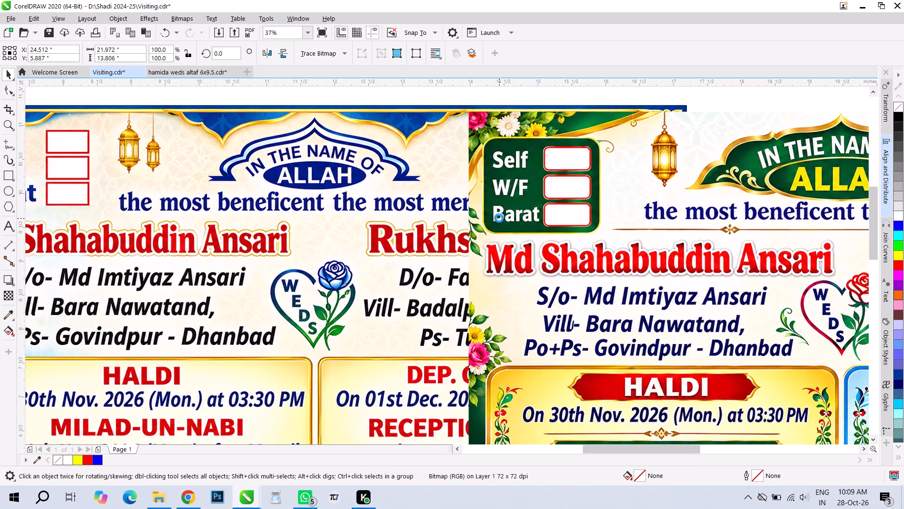
scroll(387, 205, down, 1)
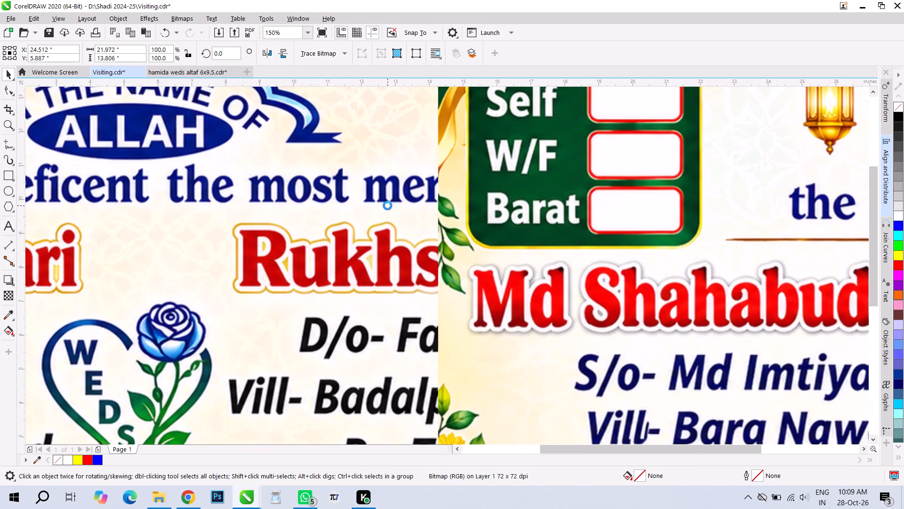
scroll(374, 189, down, 1)
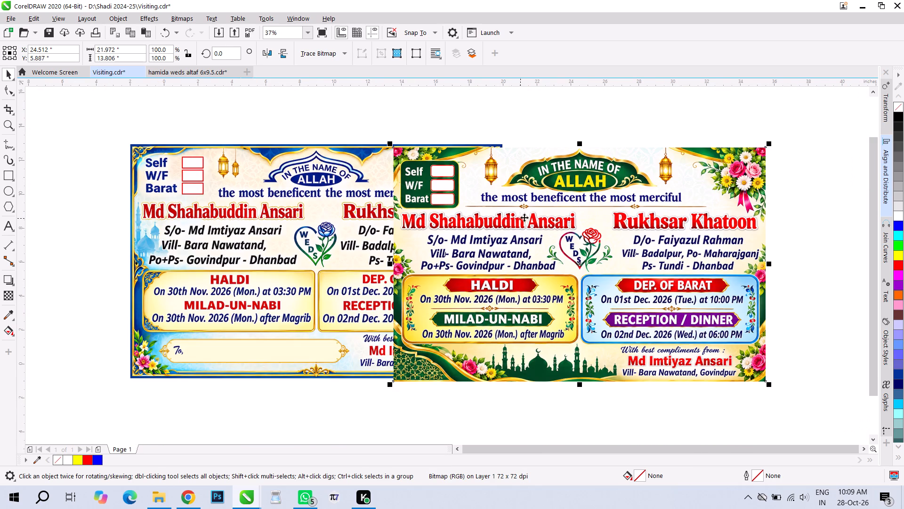
drag(545, 207, 682, 197)
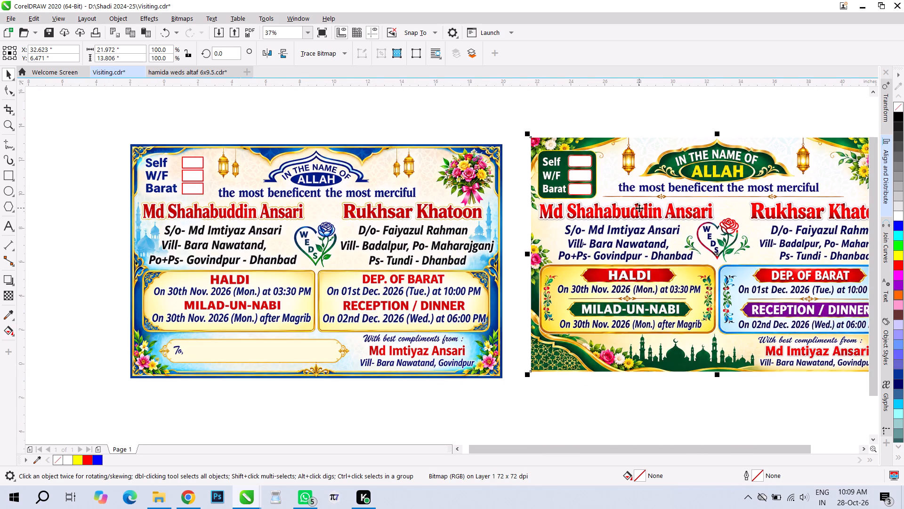
key(Delete)
Scale the large blue-bordered wedding card bitmap down proportionally about its centre to about 4.64 by 2.92 inches.
click(398, 230)
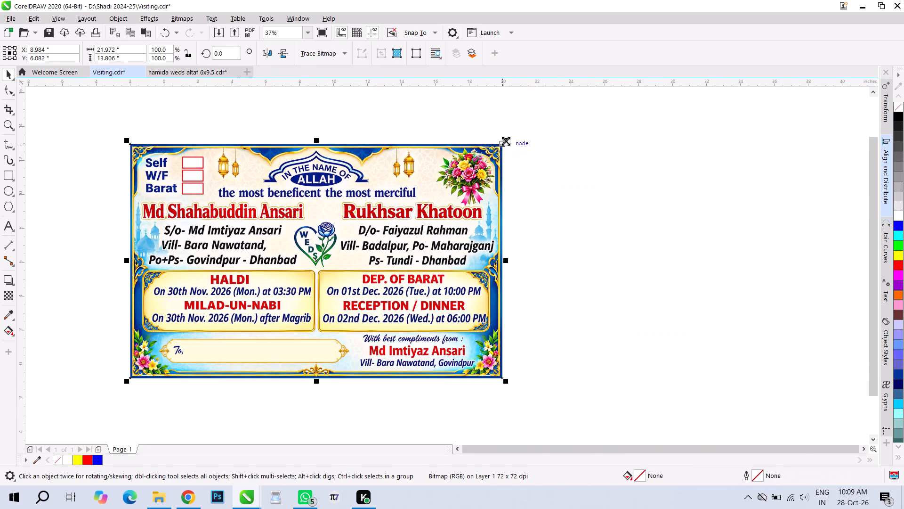
shift+drag(506, 141, 443, 233)
scroll(271, 253, up, 1)
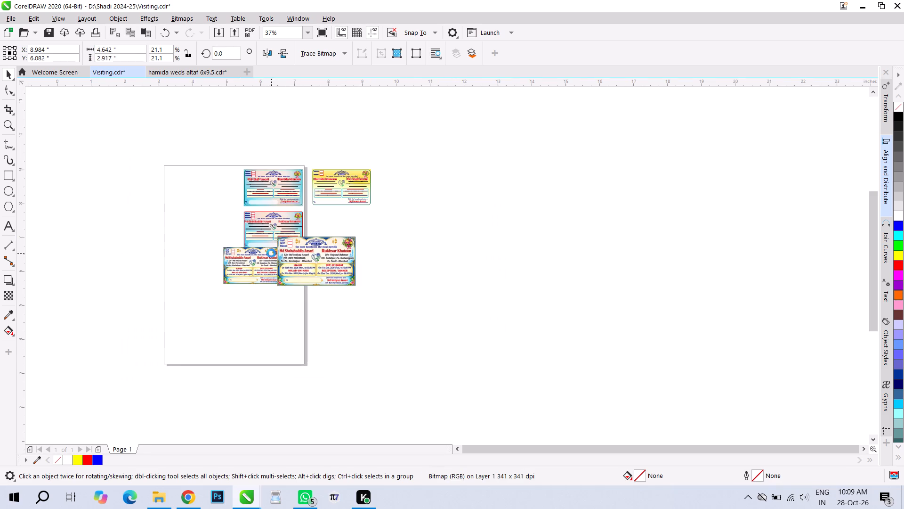
Resize the larger blue-and-gold wedding card bitmap to 3.5 inches wide by 2.2 inches high.
scroll(271, 253, up, 1)
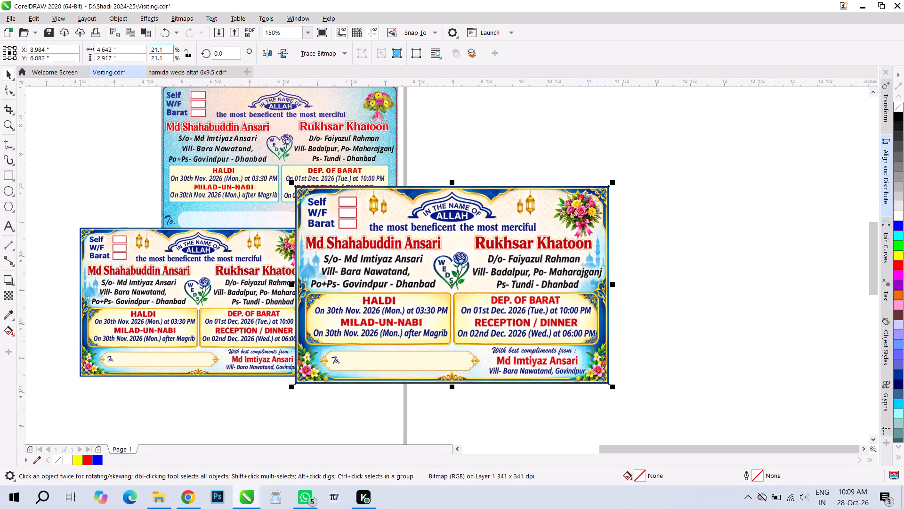
drag(129, 51, 64, 48)
text(3.)
key(Tab)
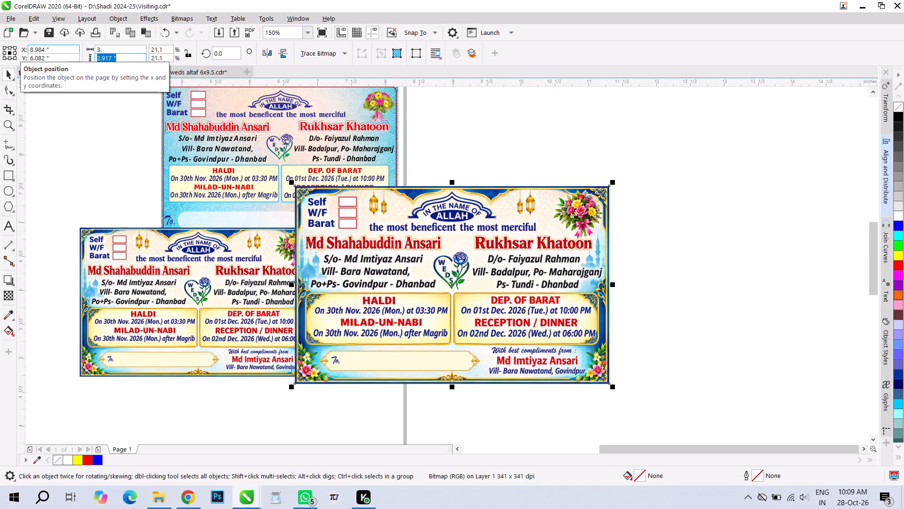
key(shift+Tab)
key(5)
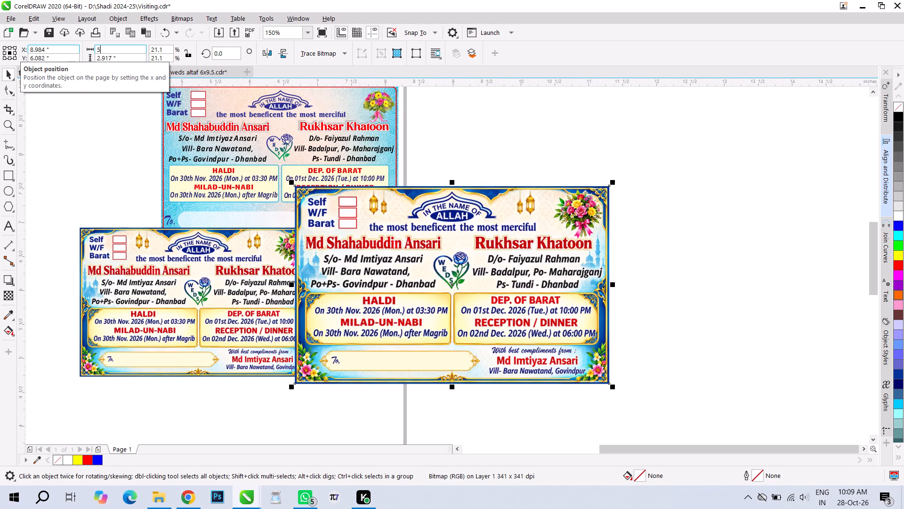
key(BackSpace)
key(BackSpace)
text(3.5)
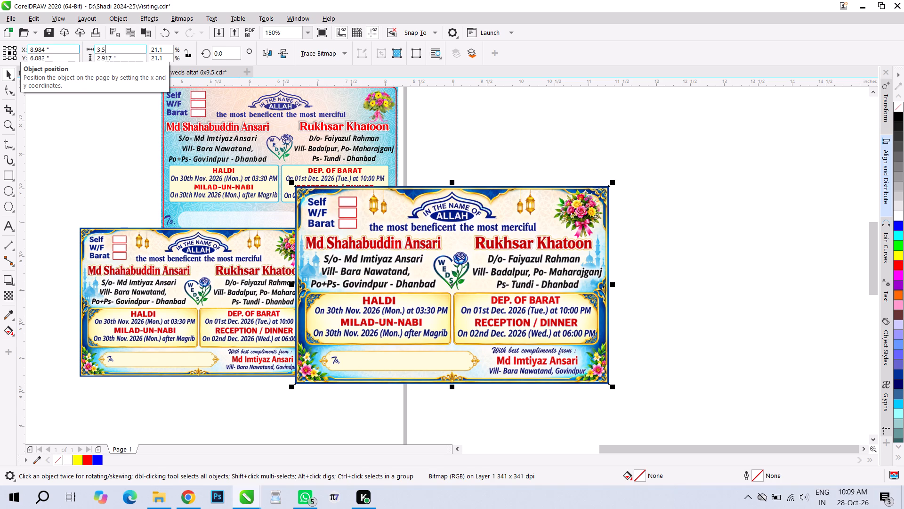
key(Tab)
text(2.2)
key(Return)
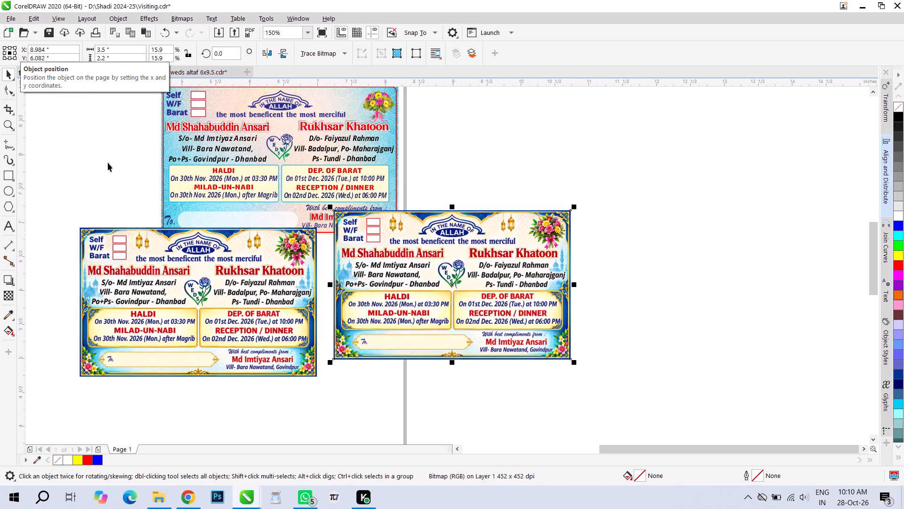
Top-align the resized card with the older blue-and-gold copy beside it and compare the two up close.
shift+click(291, 257)
key(t)
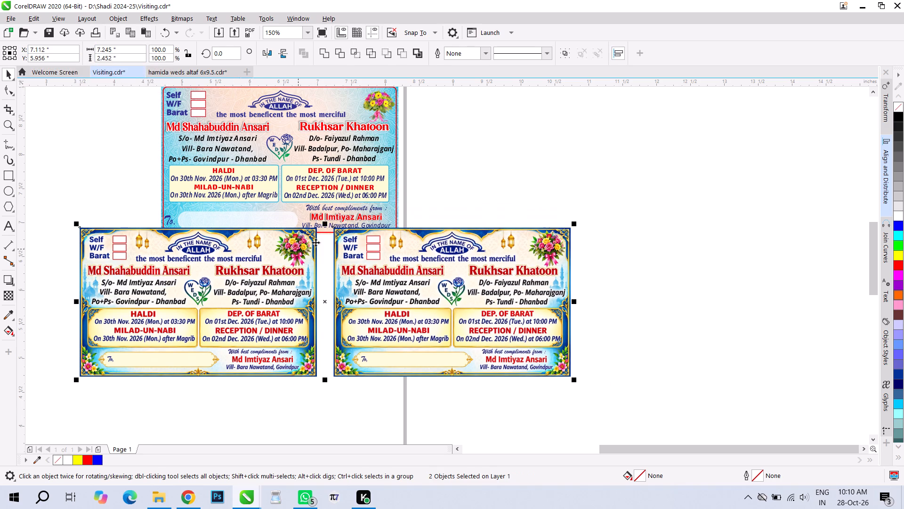
click(505, 172)
scroll(225, 341, up, 1)
scroll(414, 235, up, 1)
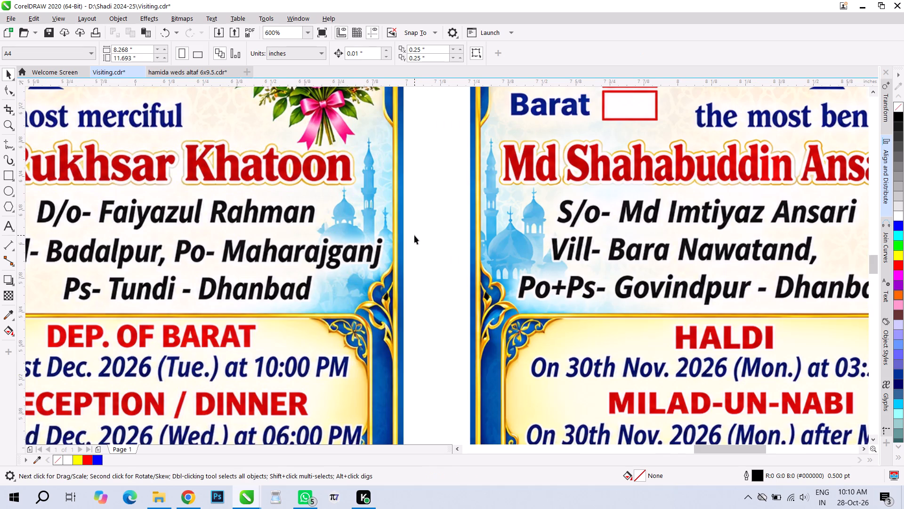
scroll(414, 235, up, 1)
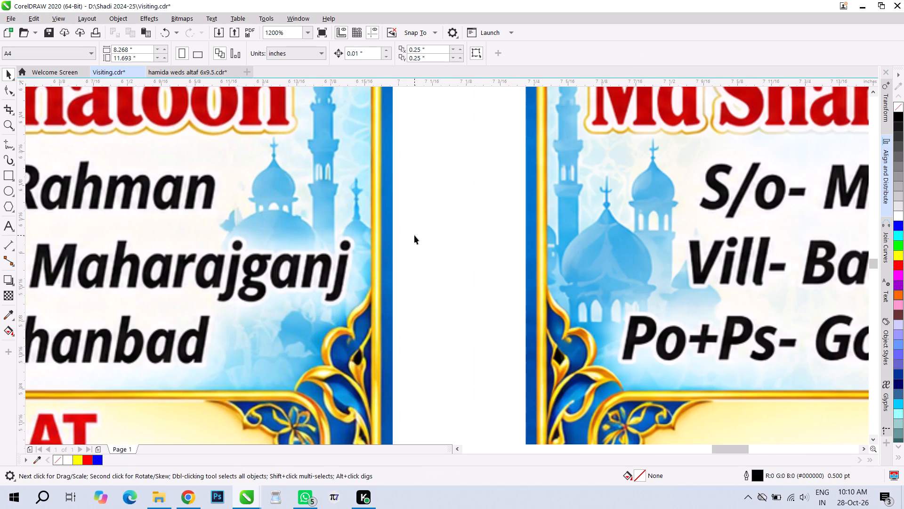
scroll(386, 229, down, 3)
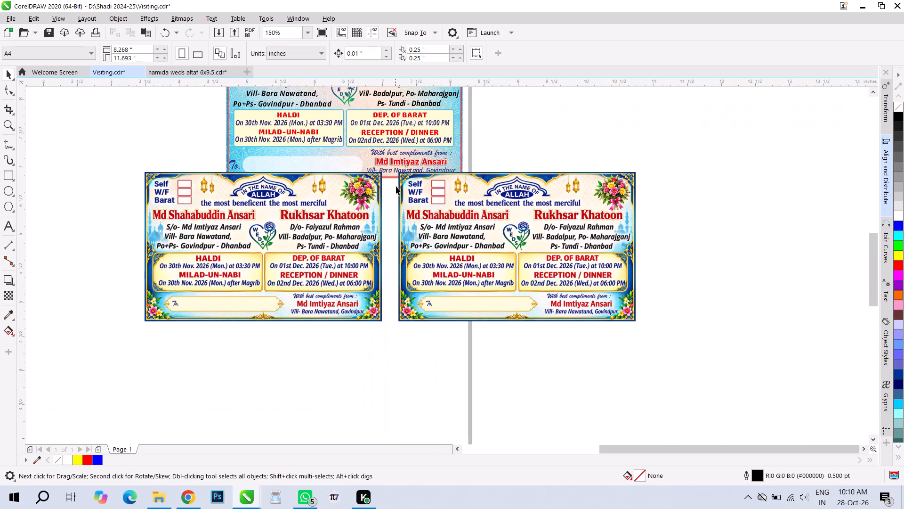
scroll(415, 170, up, 2)
scroll(415, 170, down, 2)
Delete the older blue-and-gold card, keeping the newly resized one.
click(226, 264)
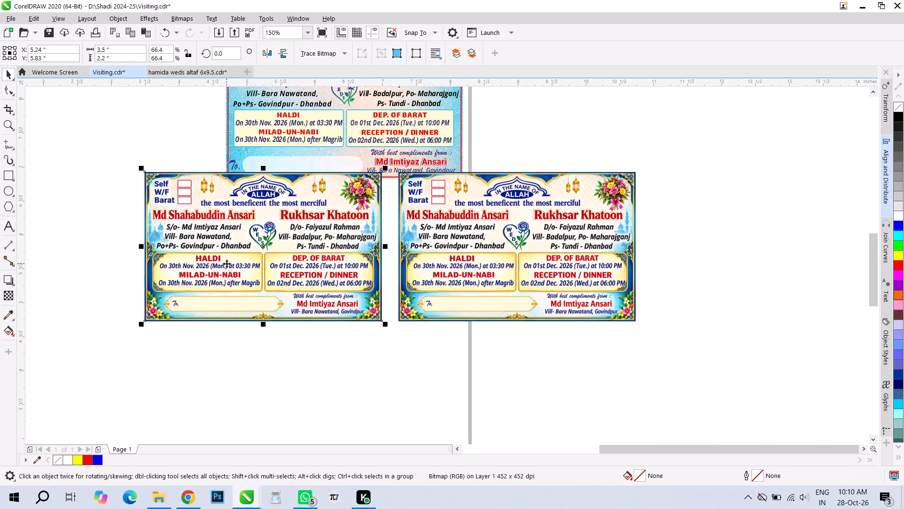
key(Delete)
Move the red-bordered card off the page to the right and put the resized blue-and-gold card in its place.
click(396, 238)
click(429, 224)
drag(436, 207, 287, 273)
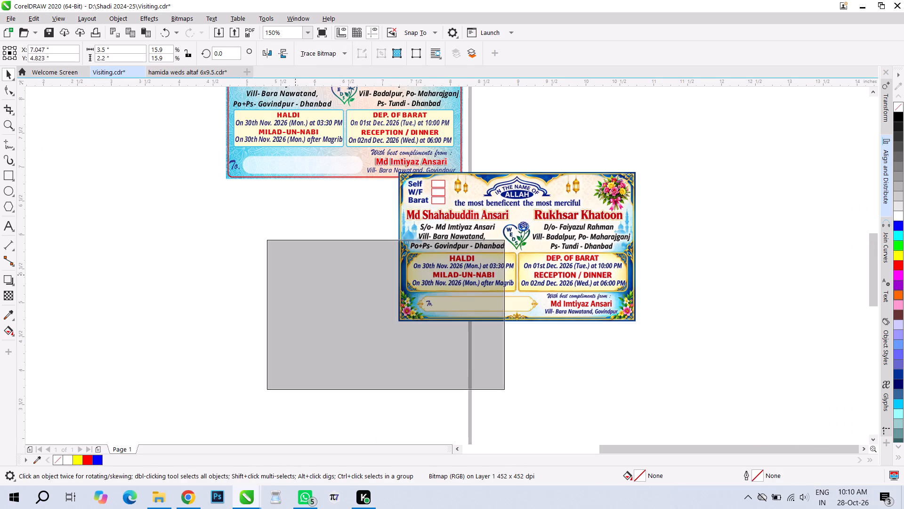
drag(287, 273, 275, 242)
scroll(284, 251, down, 1)
drag(404, 223, 265, 165)
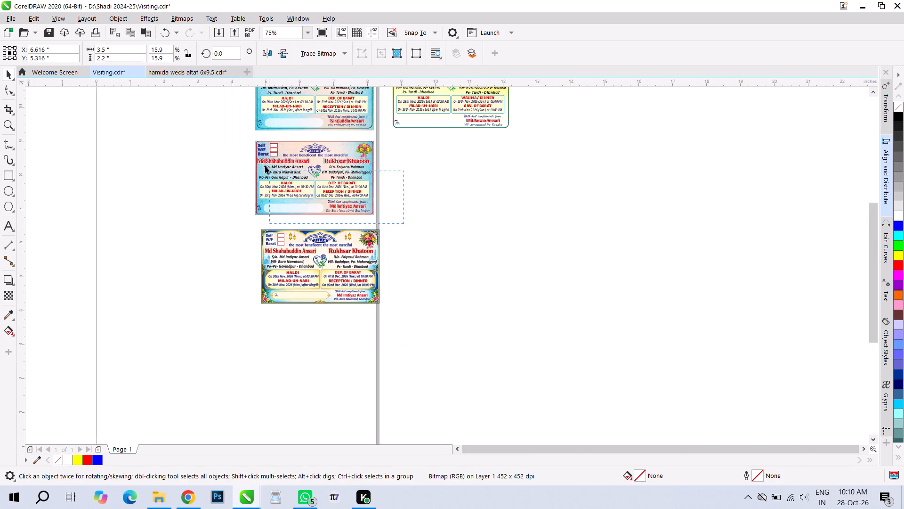
drag(265, 165, 245, 127)
drag(276, 158, 578, 171)
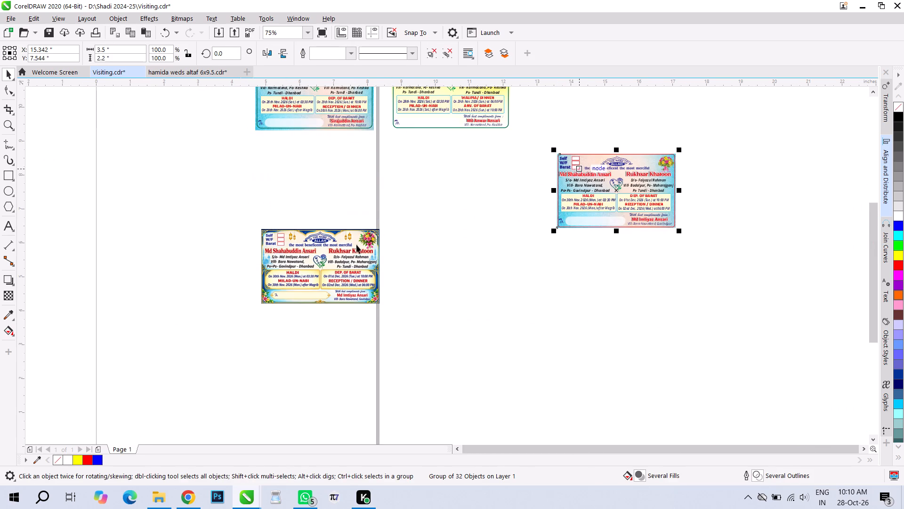
drag(338, 276, 335, 186)
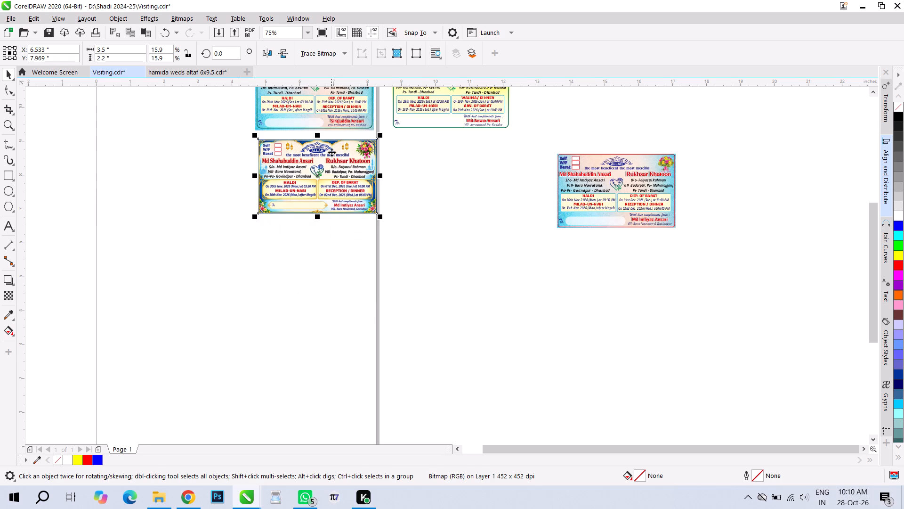
Examine the blue-and-gold card's text, borders and edges at close range against the neighbouring cards.
scroll(331, 152, up, 2)
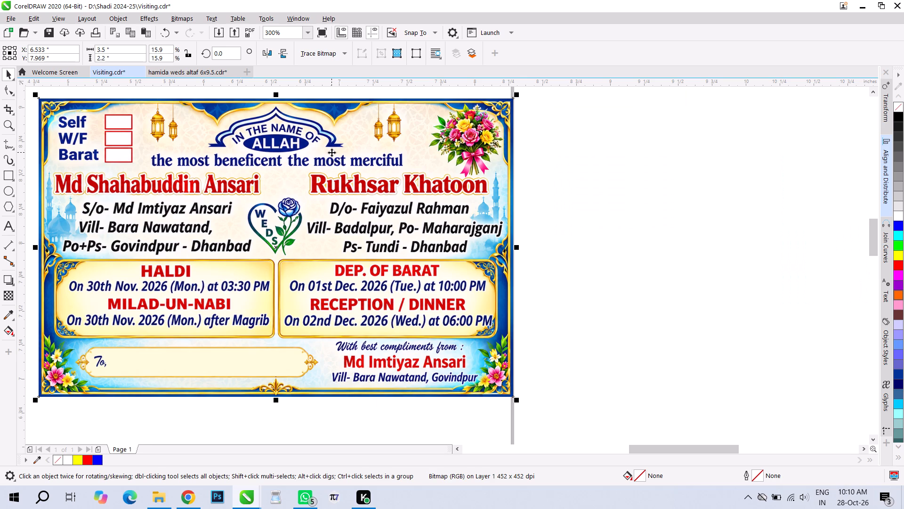
scroll(301, 218, up, 2)
scroll(297, 212, down, 2)
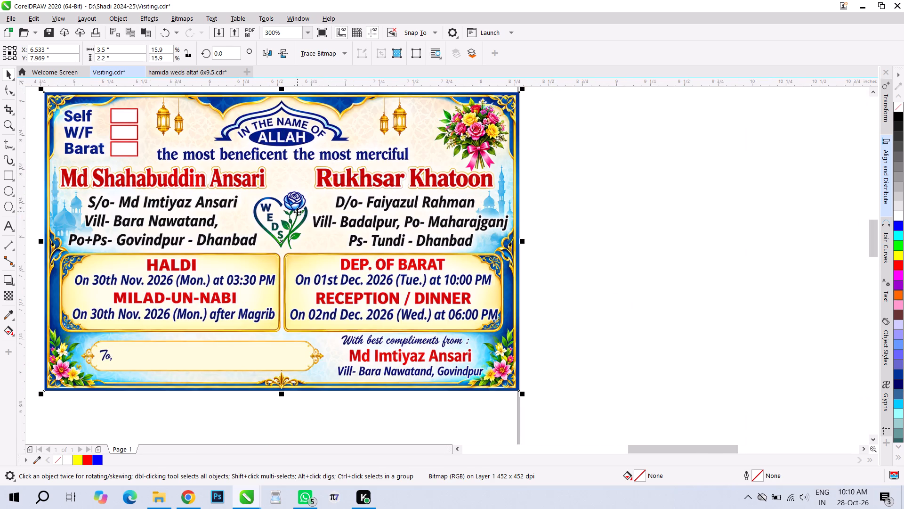
scroll(297, 212, down, 1)
scroll(321, 175, up, 1)
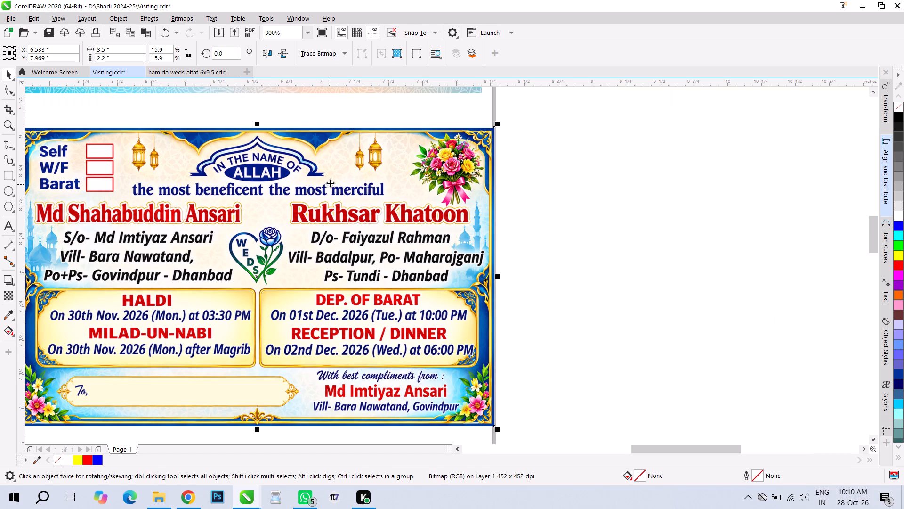
scroll(334, 221, down, 1)
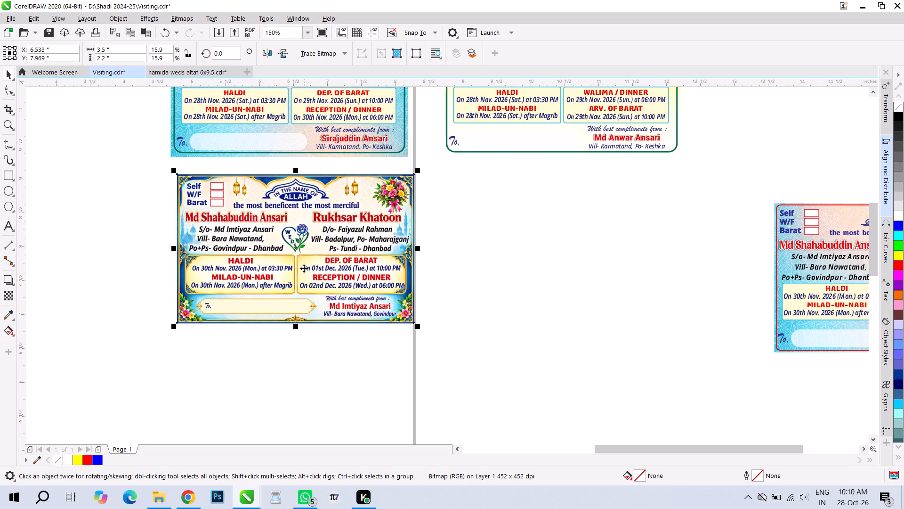
scroll(366, 325, up, 1)
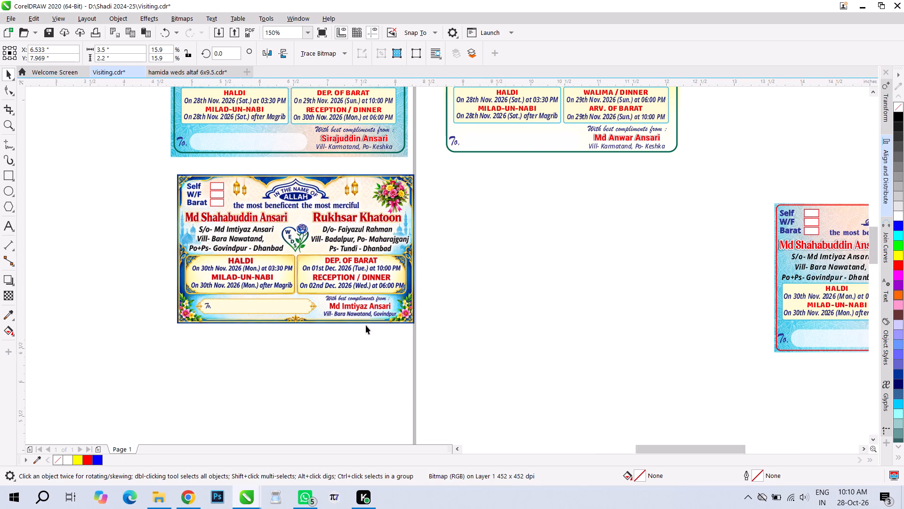
scroll(366, 325, up, 2)
scroll(369, 324, down, 2)
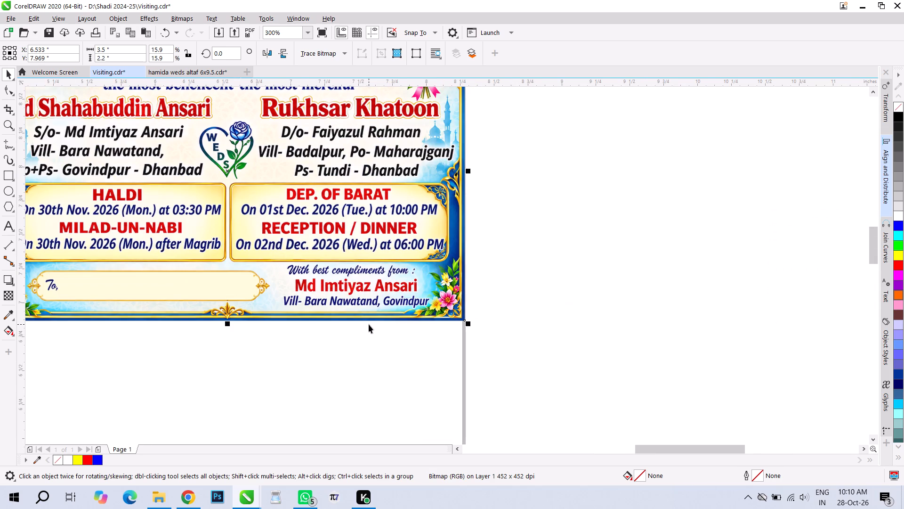
scroll(369, 324, down, 1)
scroll(414, 255, up, 1)
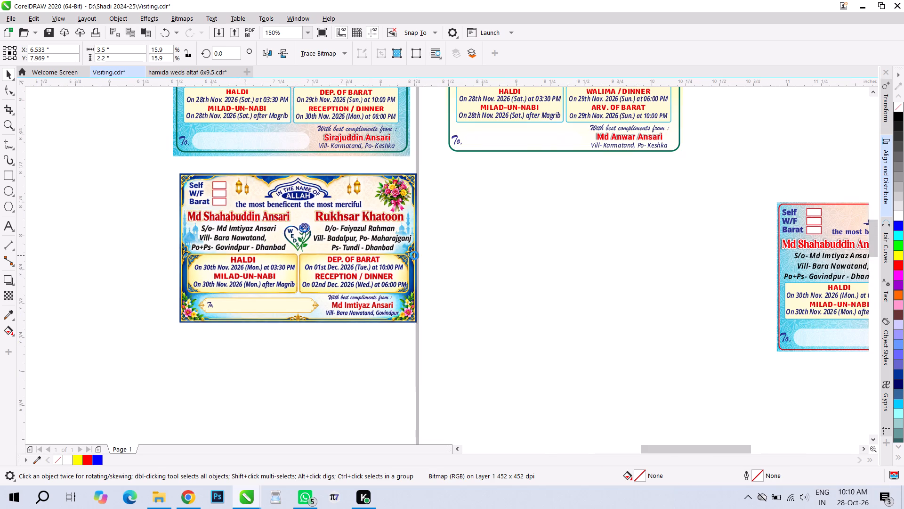
scroll(368, 216, down, 2)
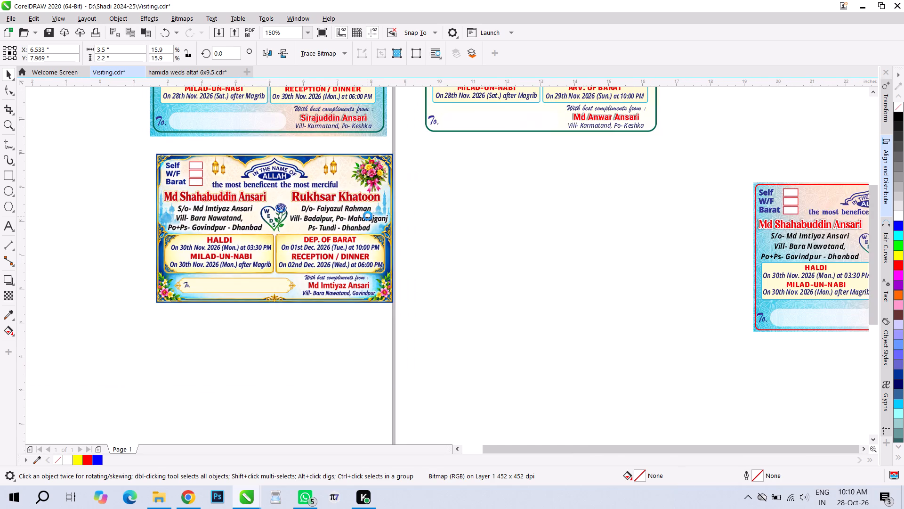
Move the blue-and-gold card to the empty area well to the left of the page.
scroll(368, 216, down, 1)
drag(366, 217, 154, 220)
scroll(422, 215, down, 1)
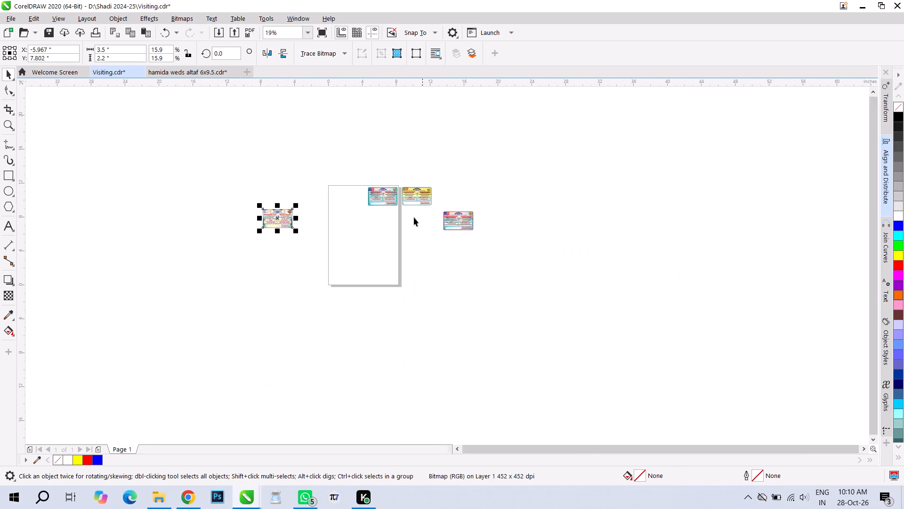
scroll(197, 227, up, 1)
drag(341, 211, 170, 197)
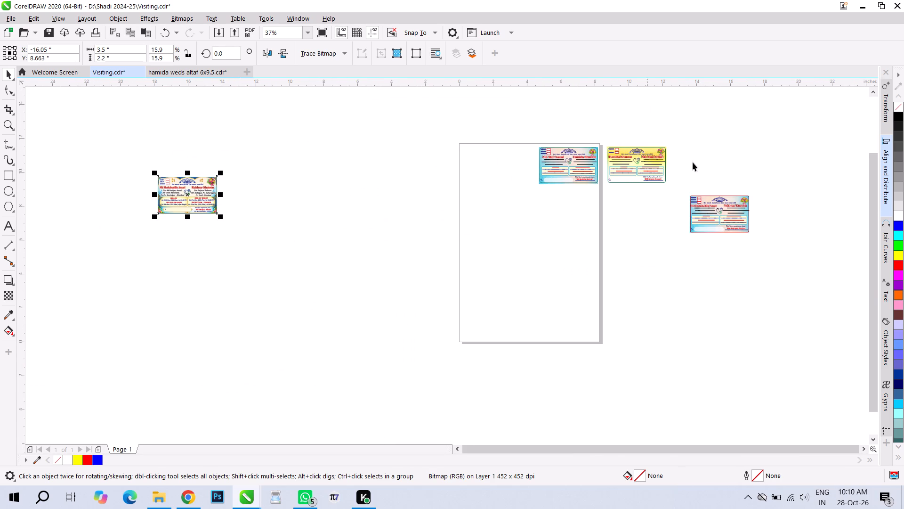
Open the Transform position settings and save the visiting-card document.
click(880, 102)
click(881, 100)
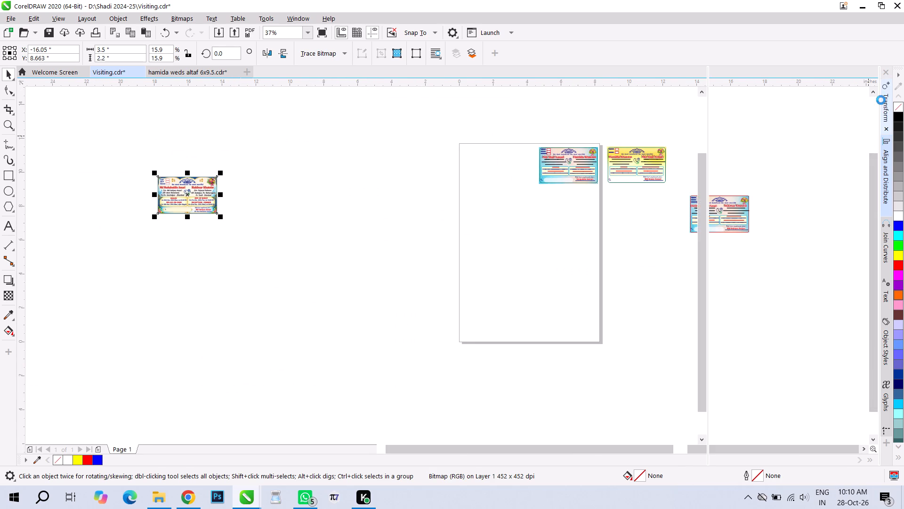
key(ctrl+s)
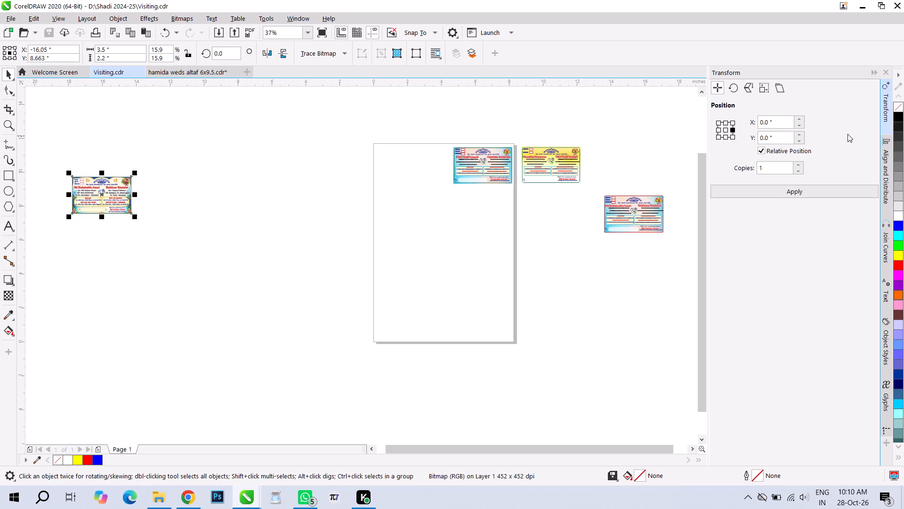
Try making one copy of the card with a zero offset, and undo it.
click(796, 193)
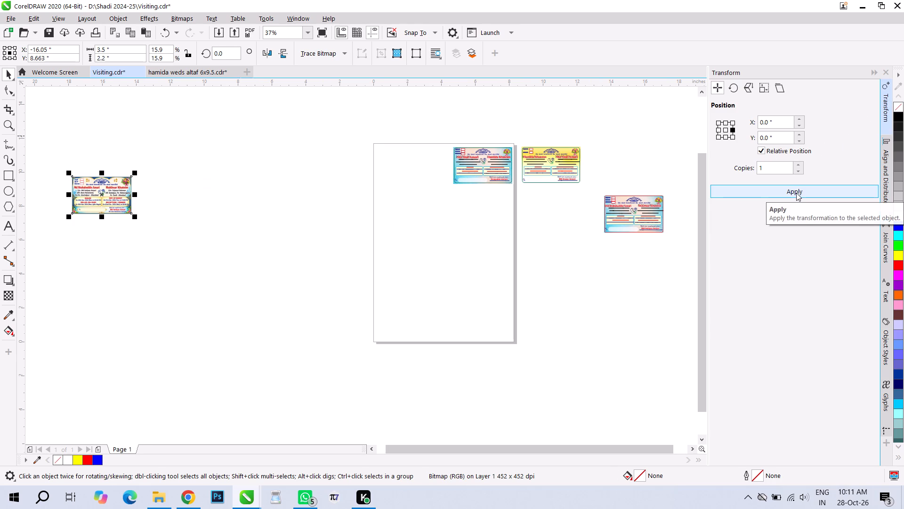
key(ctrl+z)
Create four copies of the card, each offset 3.5 inches horizontally and 0 inches vertically, forming a row of five.
click(733, 138)
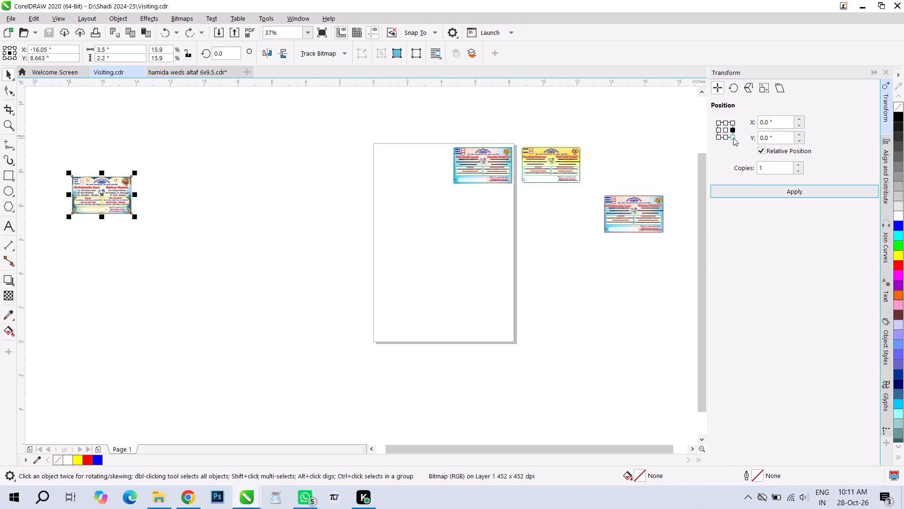
click(733, 133)
click(733, 131)
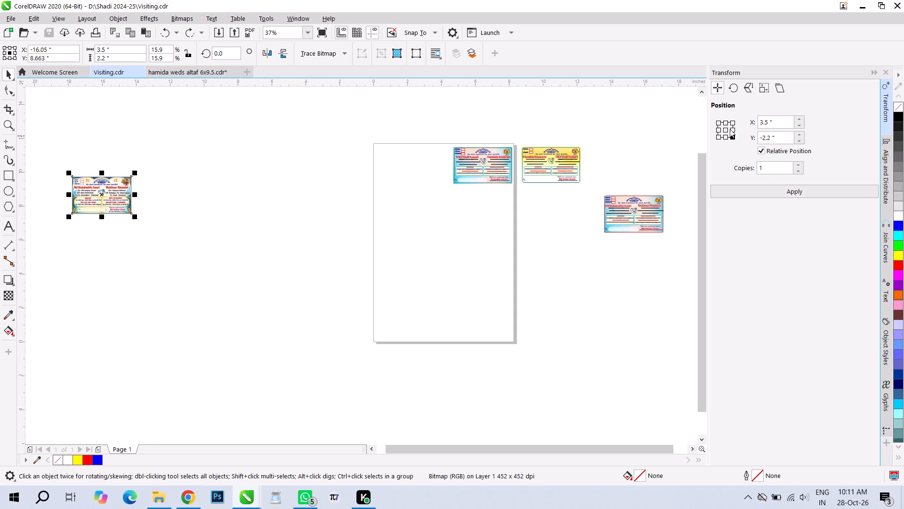
click(732, 129)
click(775, 188)
click(775, 188)
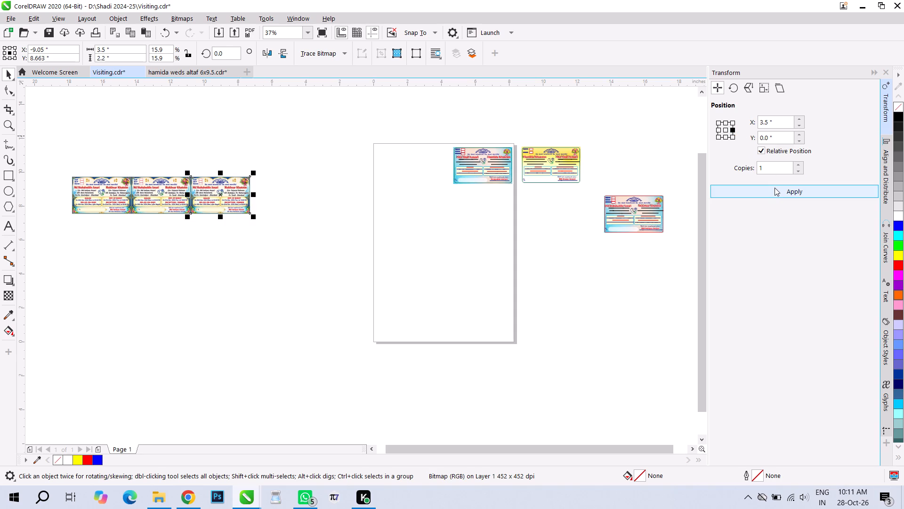
click(775, 188)
click(774, 187)
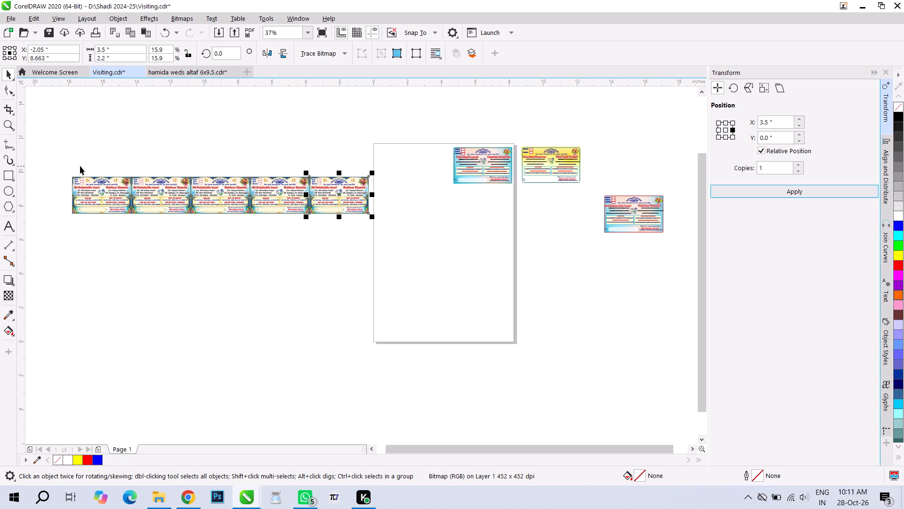
Copy the whole five-card row downward four times with a -2.2 inch vertical offset, forming a five-by-five grid.
drag(64, 166, 382, 233)
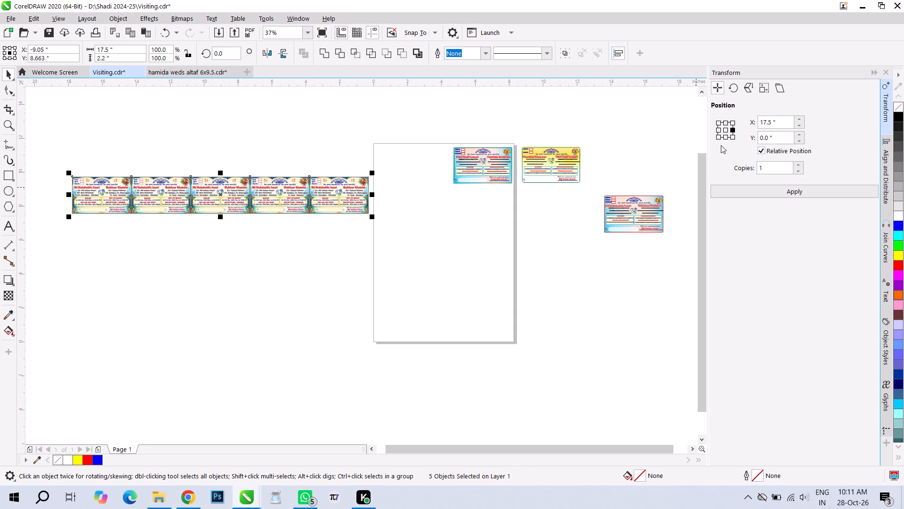
click(727, 137)
double_click(767, 193)
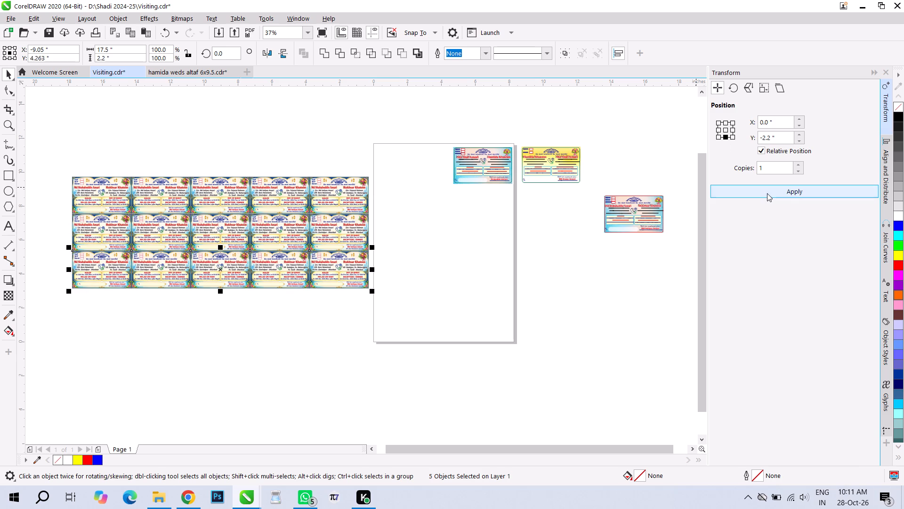
click(767, 193)
click(767, 193)
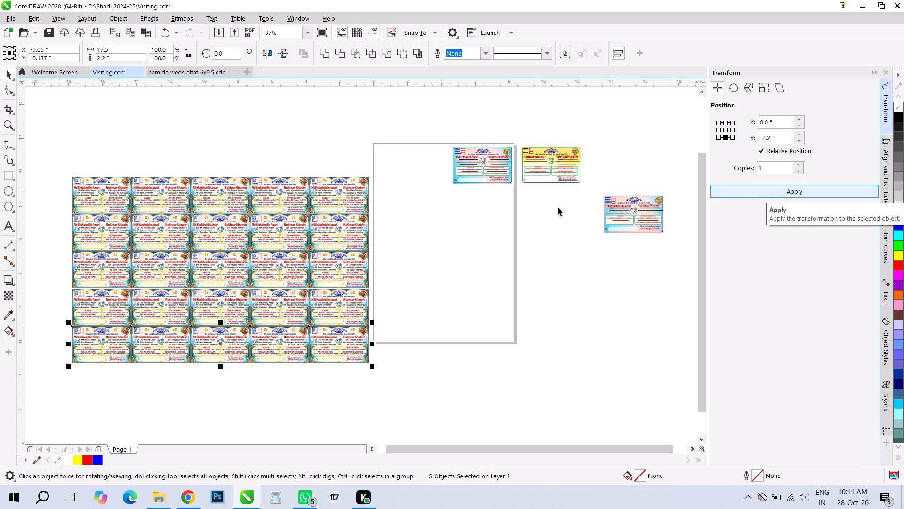
Select all 25 cards of the grid and check its overall width and height.
click(300, 142)
drag(57, 163, 428, 382)
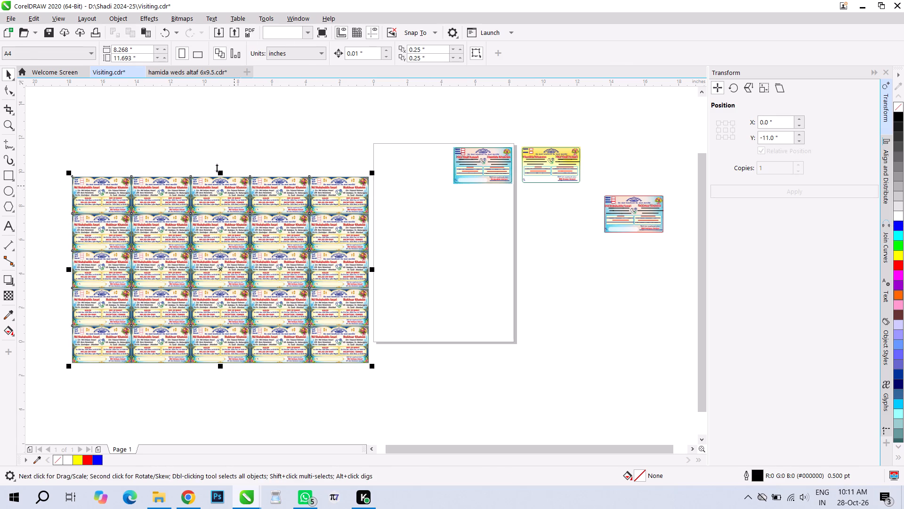
drag(122, 55, 84, 59)
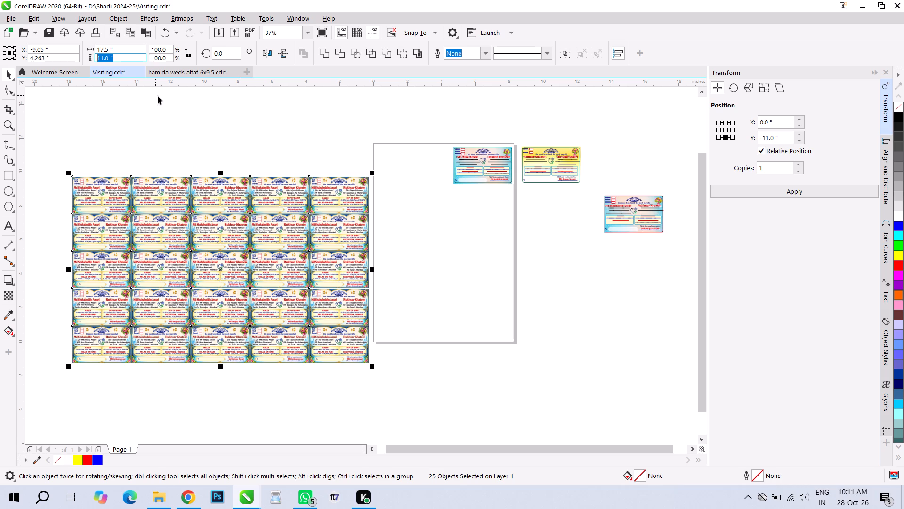
Inspect the seams where neighbouring cards meet, and look over the whole five-by-five grid.
click(159, 137)
key(z)
drag(119, 191, 150, 231)
scroll(363, 308, up, 2)
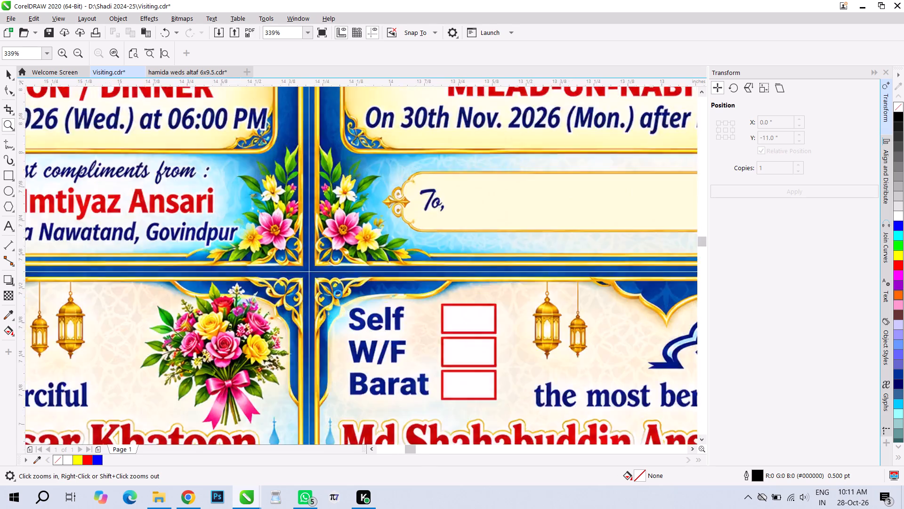
scroll(338, 294, up, 2)
scroll(337, 293, down, 2)
scroll(276, 264, down, 2)
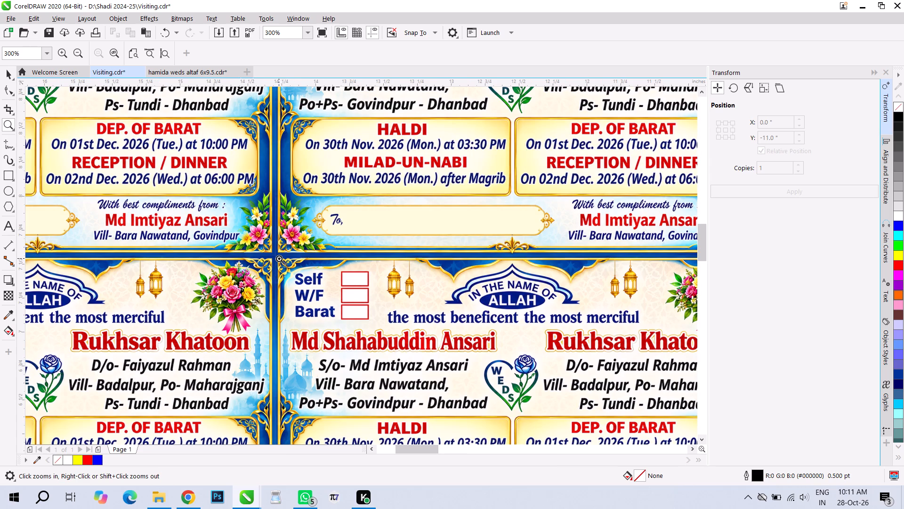
scroll(282, 255, down, 1)
scroll(267, 256, up, 1)
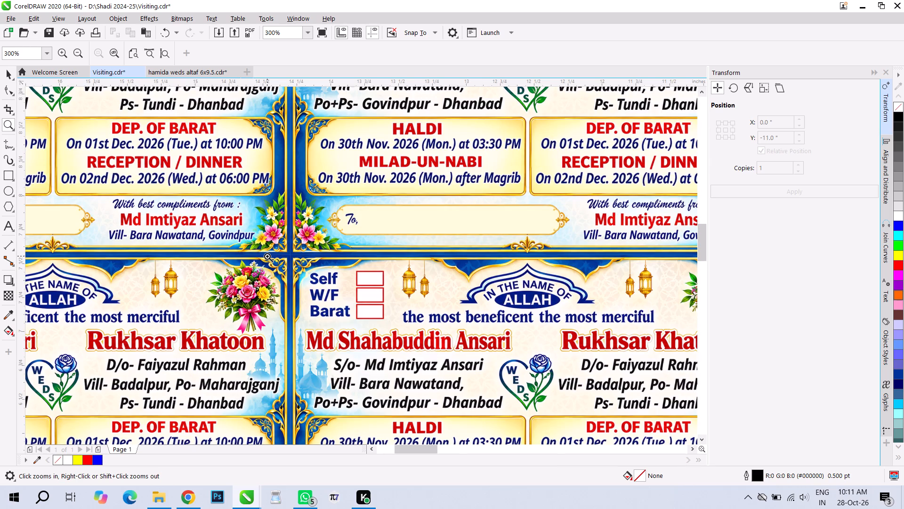
scroll(313, 215, down, 1)
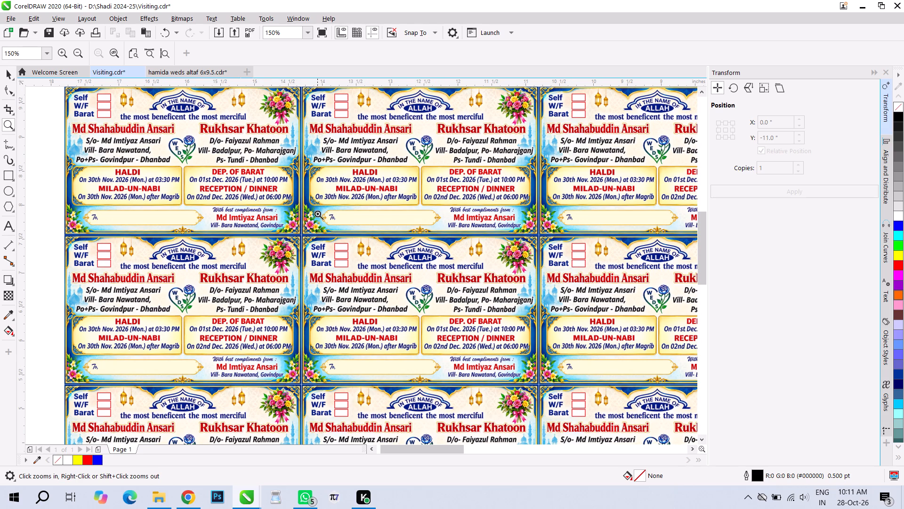
scroll(263, 188, down, 1)
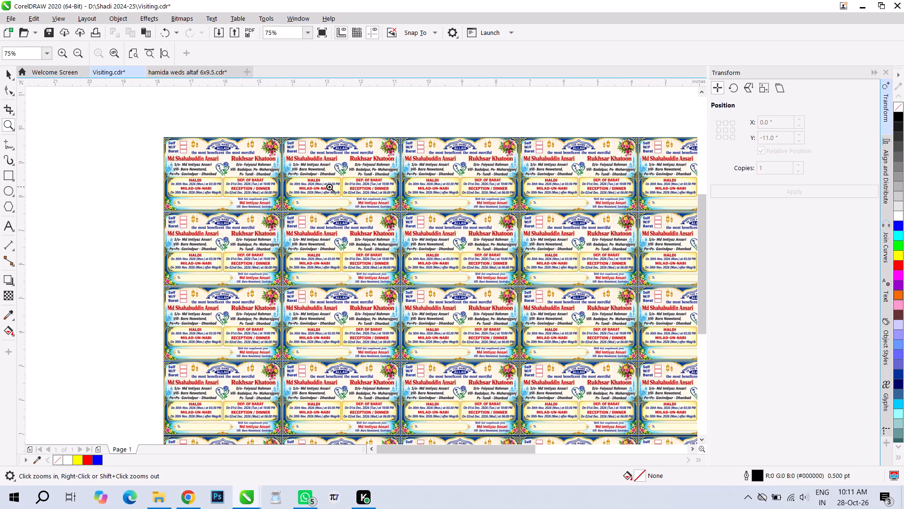
scroll(262, 132, down, 1)
scroll(387, 174, up, 1)
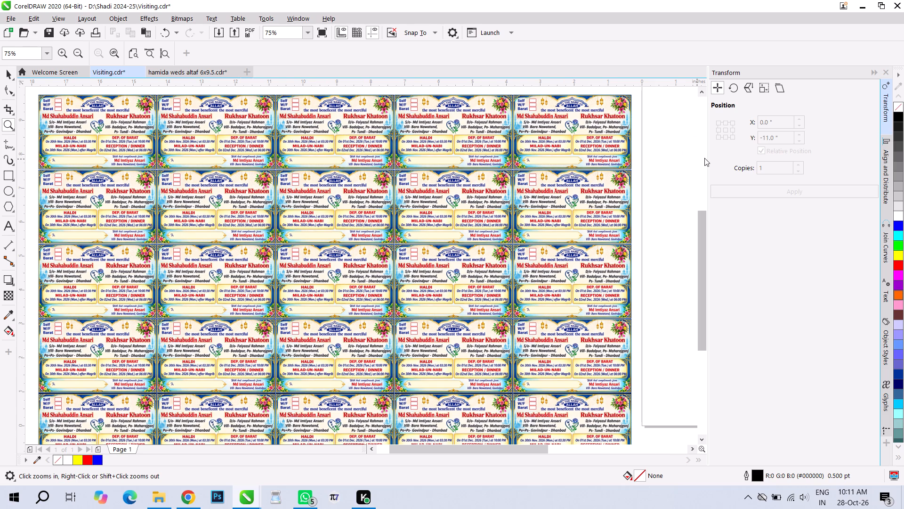
Collapse the Transform docker and delete every card of the grid except its top-left one.
click(872, 73)
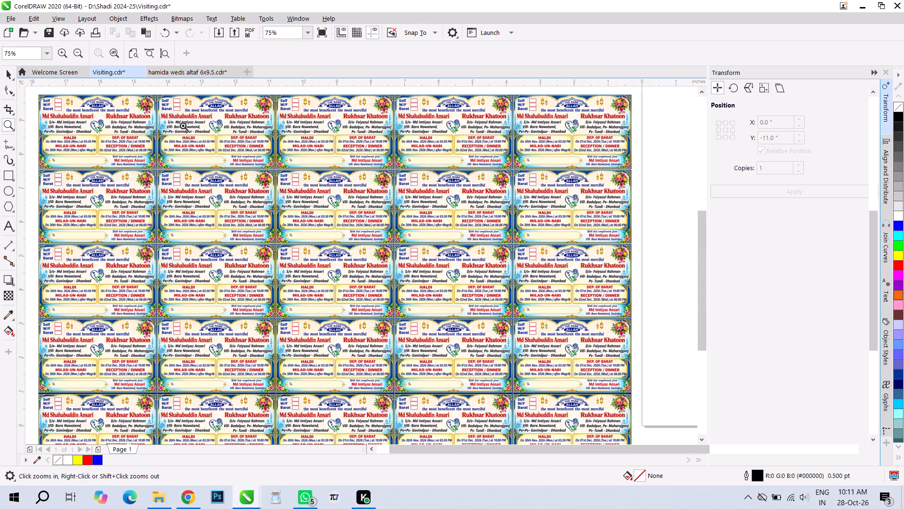
click(7, 73)
click(67, 124)
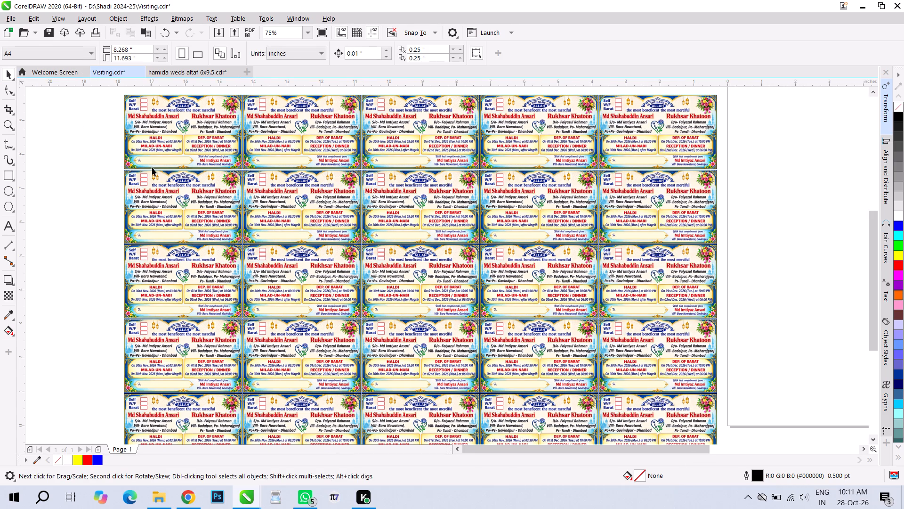
scroll(177, 153, down, 1)
drag(187, 109, 488, 325)
key(Delete)
drag(145, 156, 281, 357)
key(Delete)
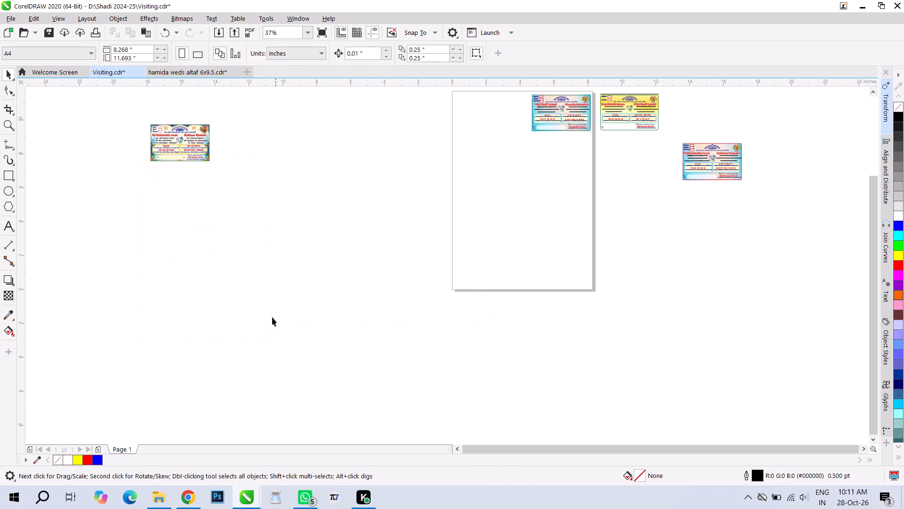
Draw an L-shaped corner mark about 0.11 by 0.11 inch beside the remaining card's top-left corner with the Freehand tool.
scroll(172, 128, up, 2)
scroll(103, 120, up, 1)
scroll(140, 136, up, 1)
click(8, 145)
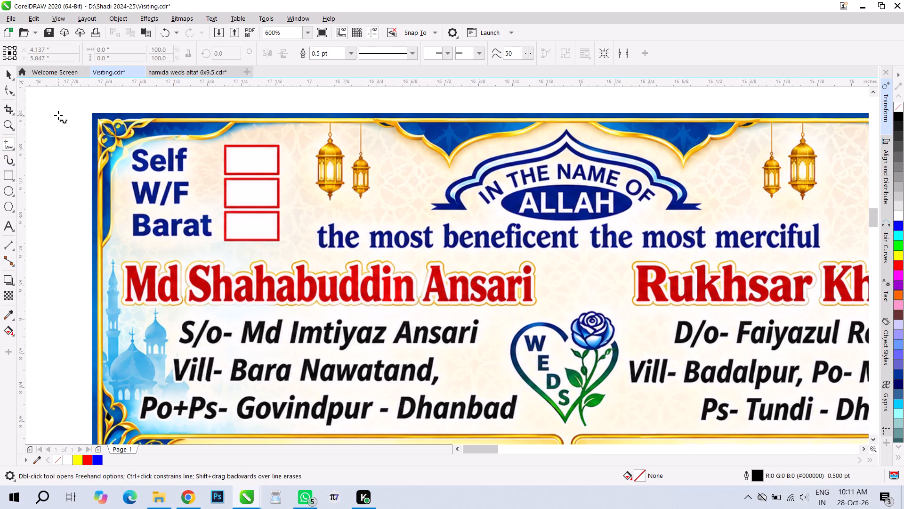
click(58, 115)
shift+click(57, 145)
click(59, 116)
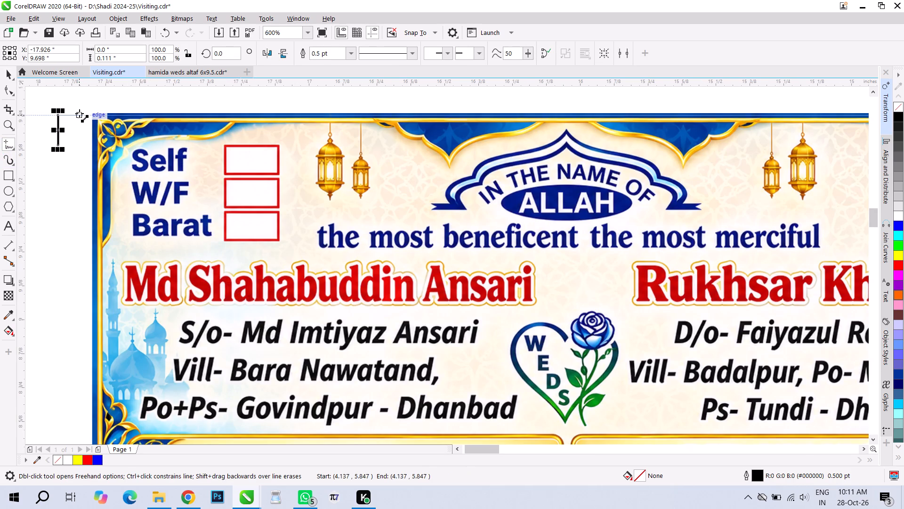
shift+click(79, 113)
click(83, 127)
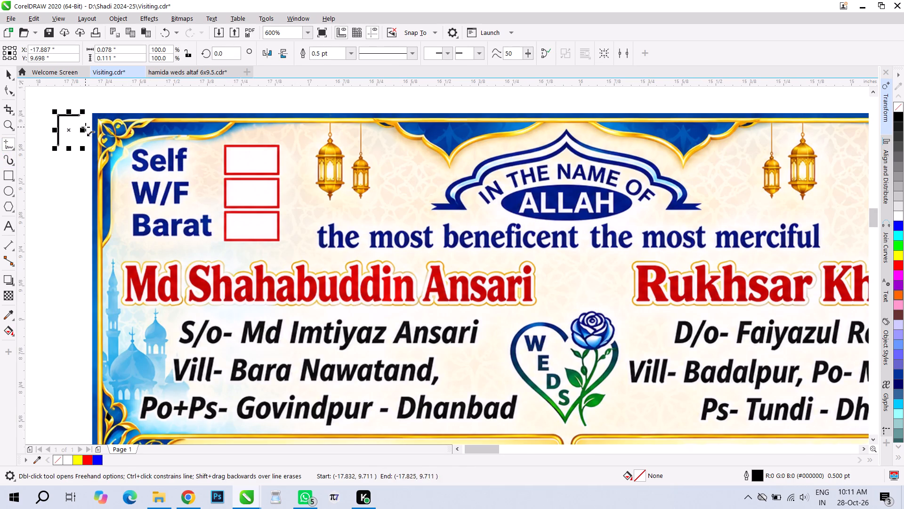
drag(84, 132, 89, 132)
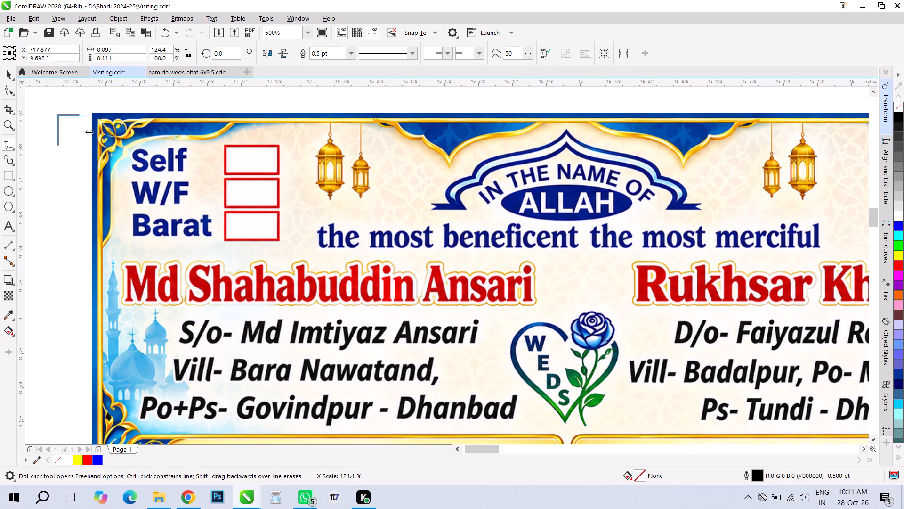
drag(89, 132, 89, 132)
click(89, 132)
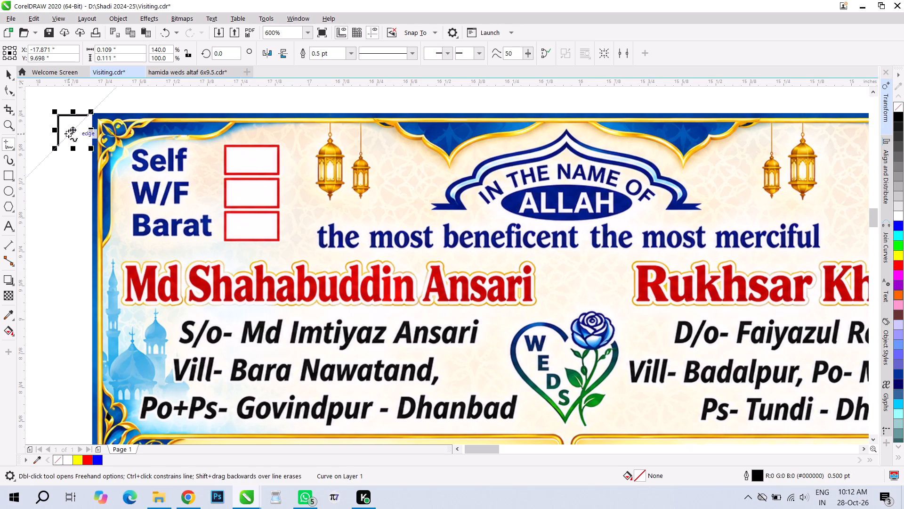
Duplicate the corner mark just to its right and mirror the copy horizontally.
key(ctrl+space)
drag(73, 131, 110, 133)
shift+right_click(110, 133)
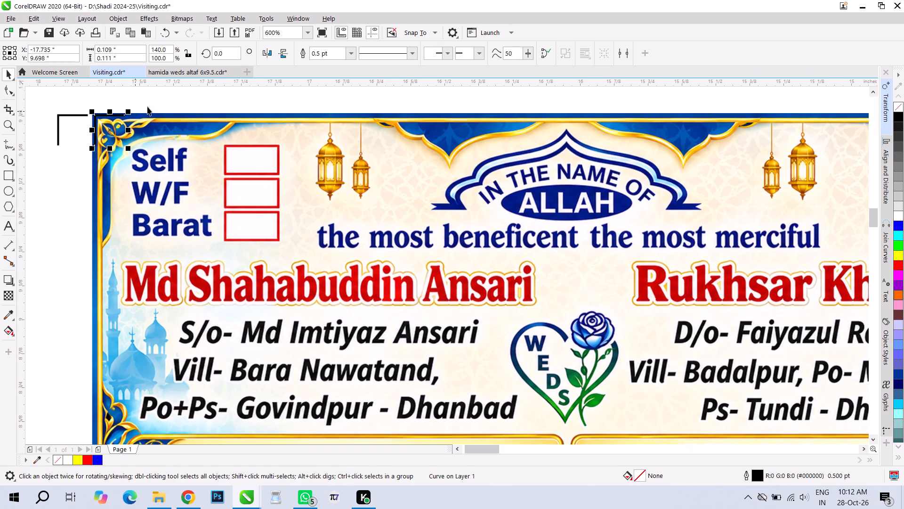
click(266, 53)
Duplicate the pair of corner marks directly below and mirror the copies vertically to get four corner marks.
shift+click(79, 115)
drag(79, 115, 81, 155)
shift+right_click(81, 155)
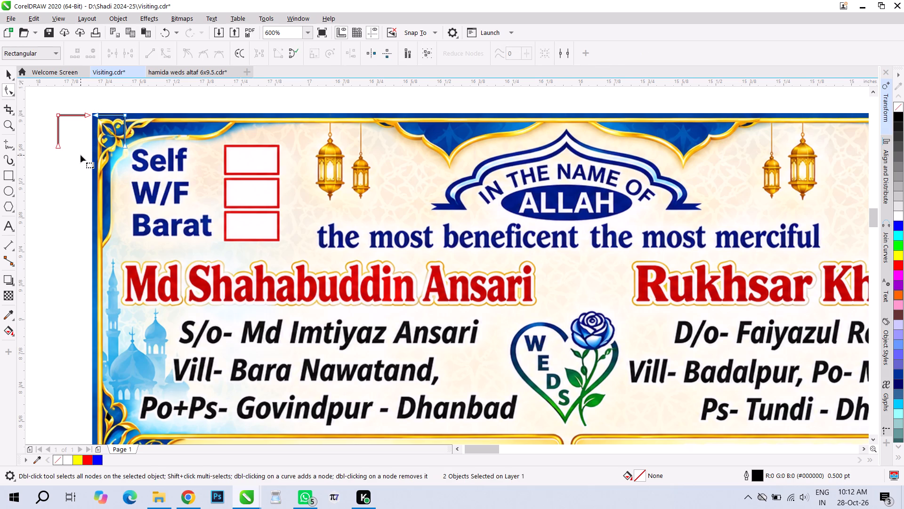
key(ctrl+space)
drag(83, 115, 86, 145)
shift+right_drag(86, 145, 86, 145)
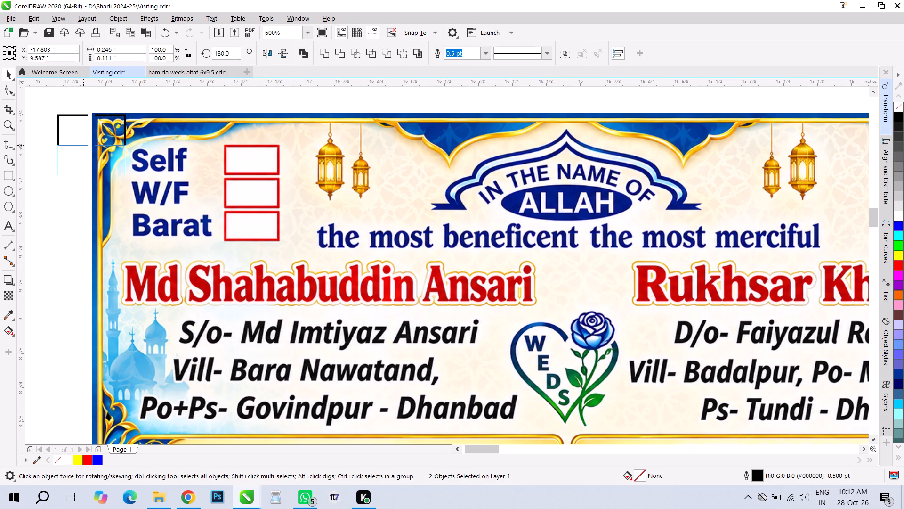
drag(86, 145, 87, 156)
shift+right_drag(86, 145, 87, 156)
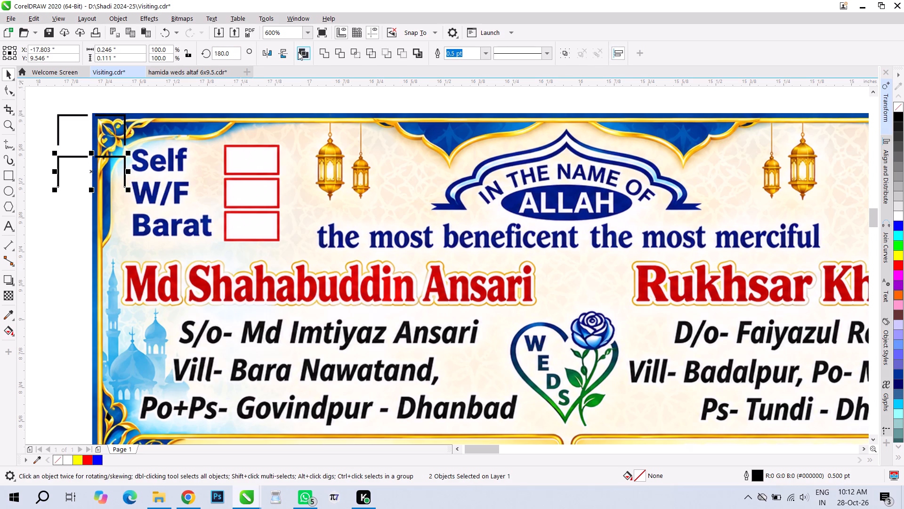
click(284, 52)
Align the two upper corner marks to the card's top-left and top-right corners.
click(75, 114)
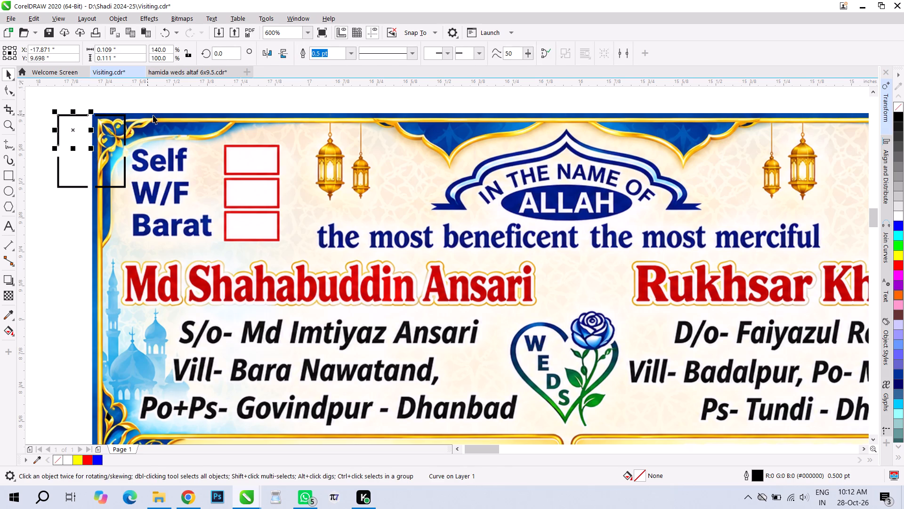
shift+click(156, 115)
key(t)
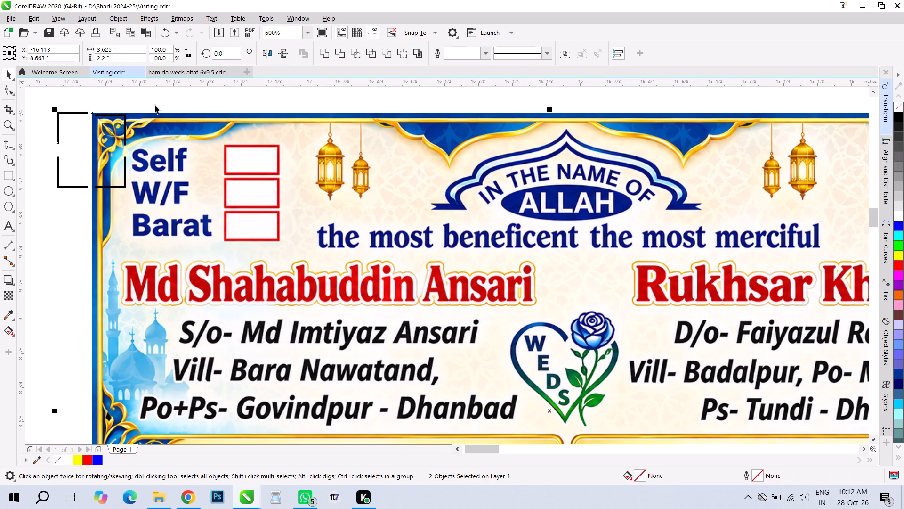
key(l)
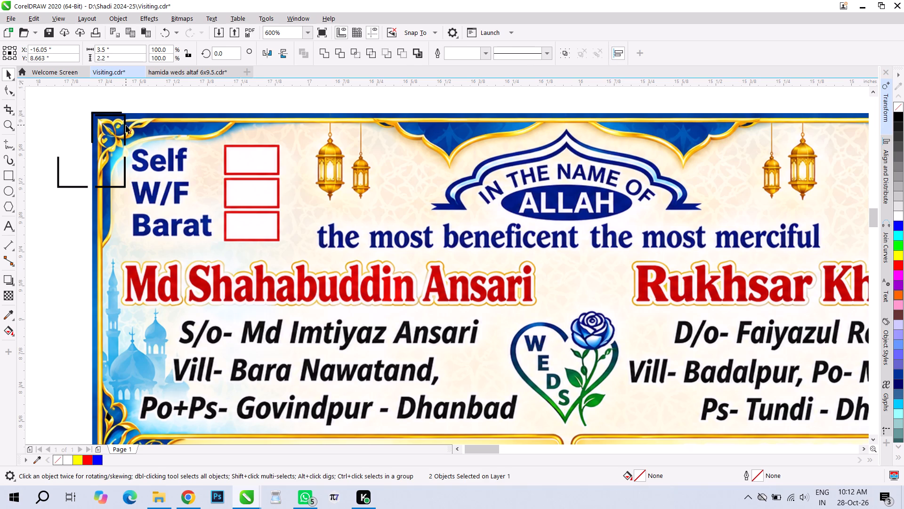
click(126, 125)
shift+click(159, 120)
text(tr)
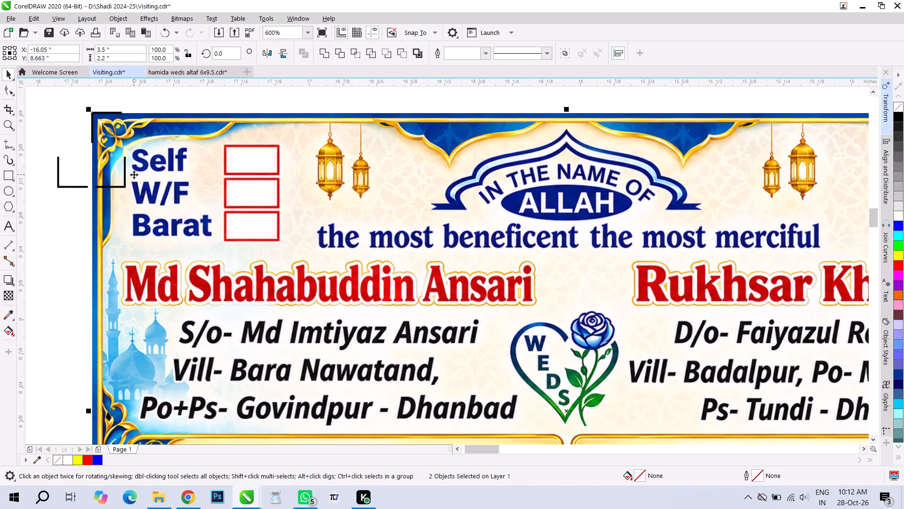
Align the two lower corner marks to the card's bottom-right and bottom-left corners.
click(125, 175)
shift+click(169, 164)
key(b)
key(r)
click(83, 186)
shift+click(131, 188)
key(b)
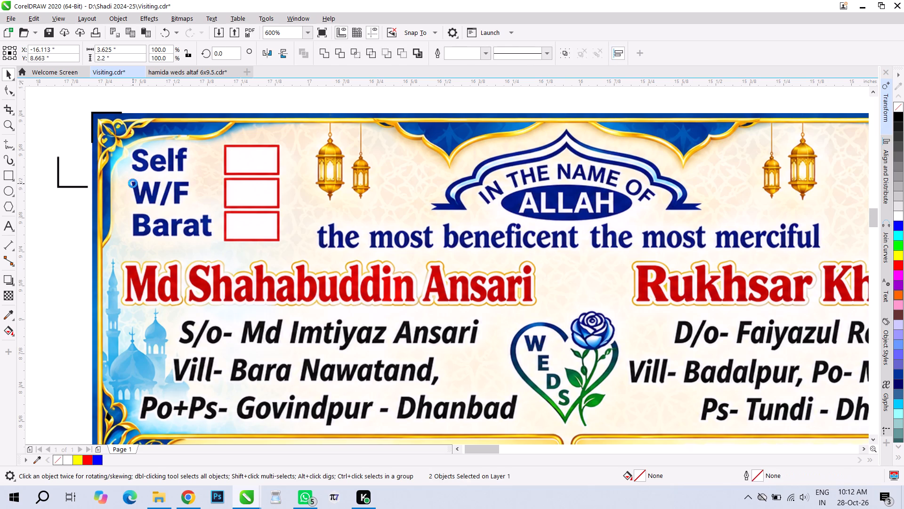
key(l)
Copy the card with its four corner marks to the right and snap the copy flush against the original's right edge.
scroll(119, 130, down, 2)
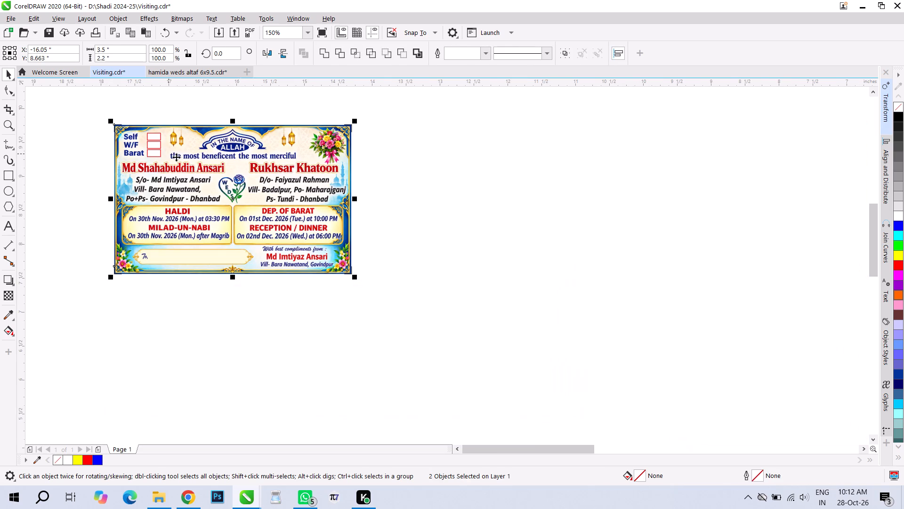
click(183, 105)
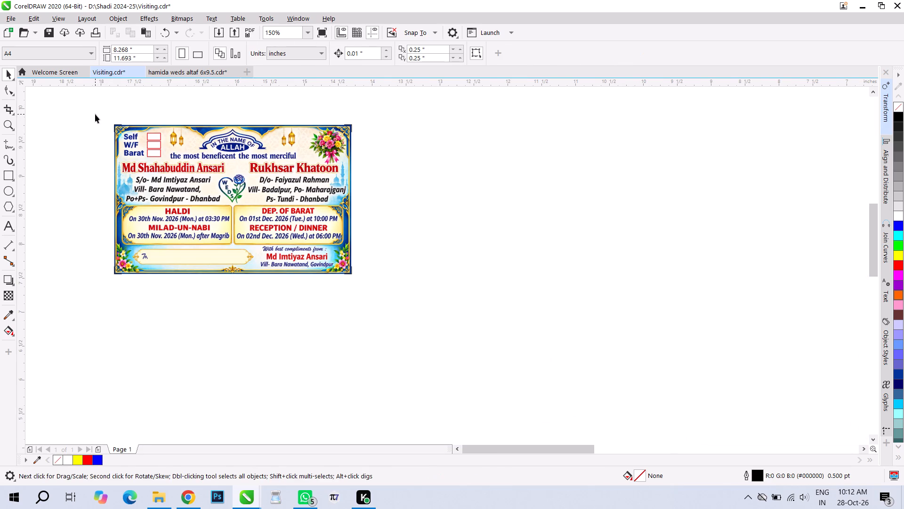
drag(103, 116, 380, 267)
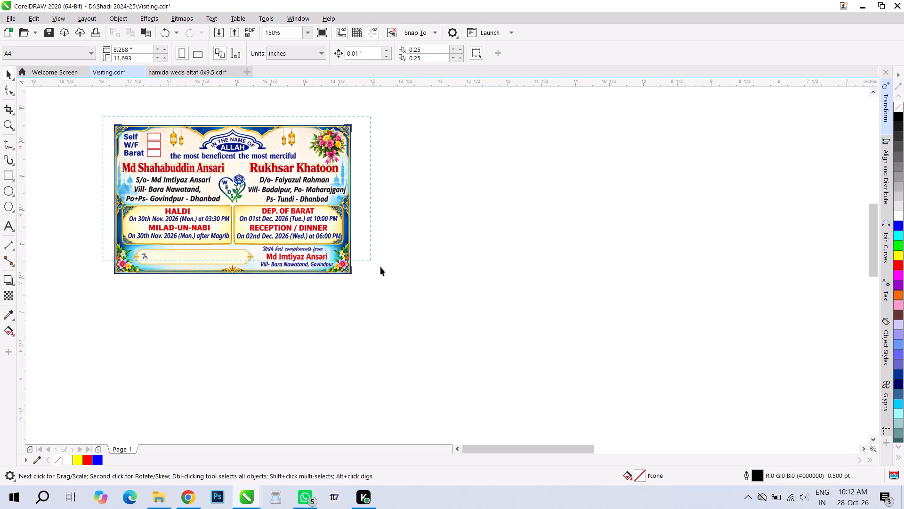
drag(380, 267, 478, 318)
drag(139, 140, 381, 140)
shift+right_click(381, 140)
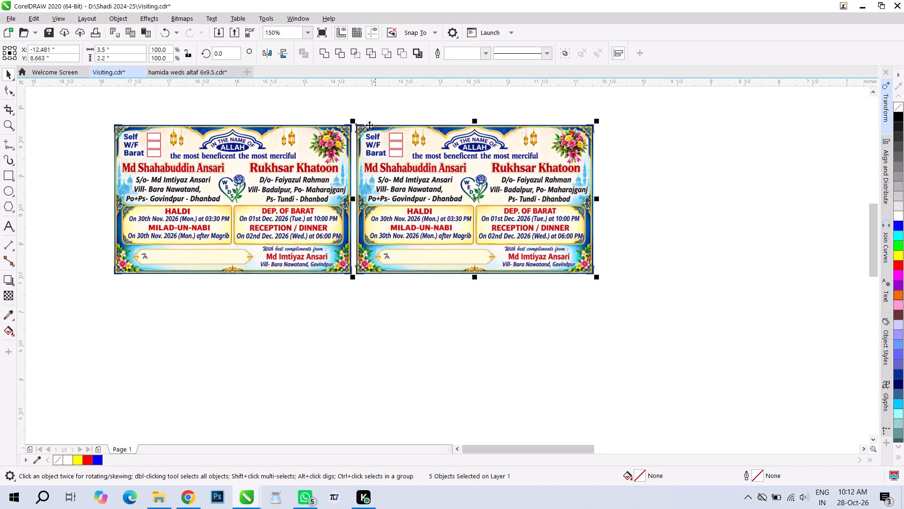
scroll(357, 120, up, 4)
drag(347, 186, 279, 186)
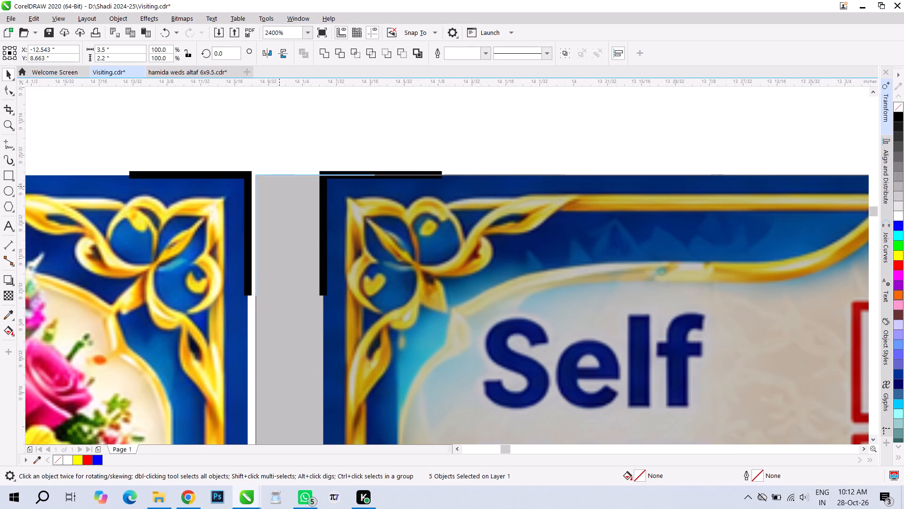
drag(279, 186, 272, 186)
scroll(259, 146, down, 1)
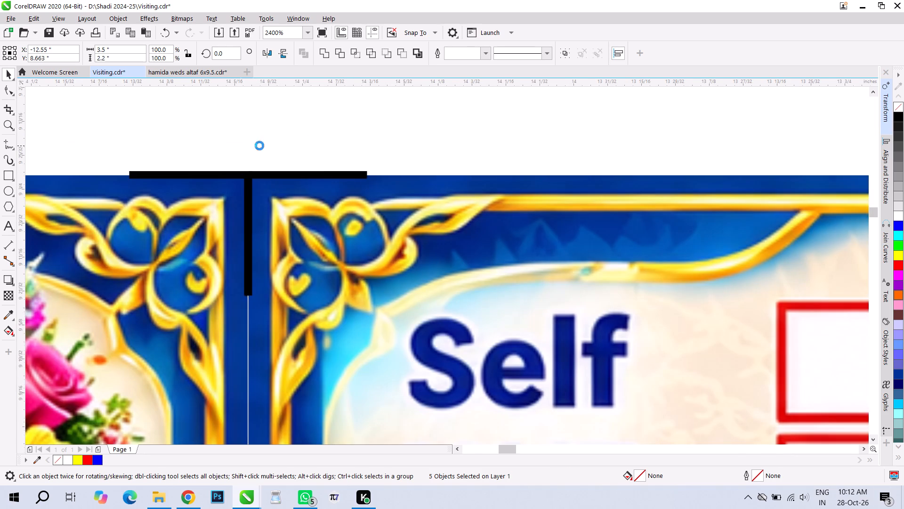
scroll(259, 146, down, 3)
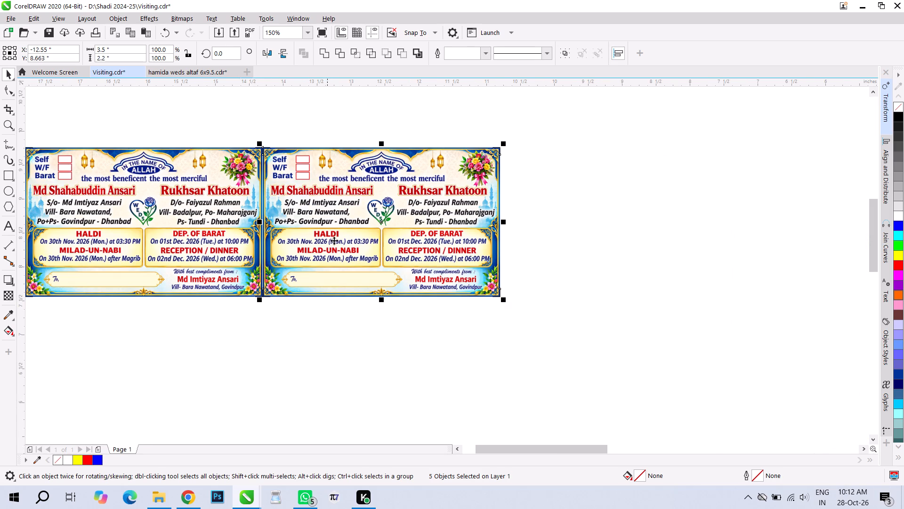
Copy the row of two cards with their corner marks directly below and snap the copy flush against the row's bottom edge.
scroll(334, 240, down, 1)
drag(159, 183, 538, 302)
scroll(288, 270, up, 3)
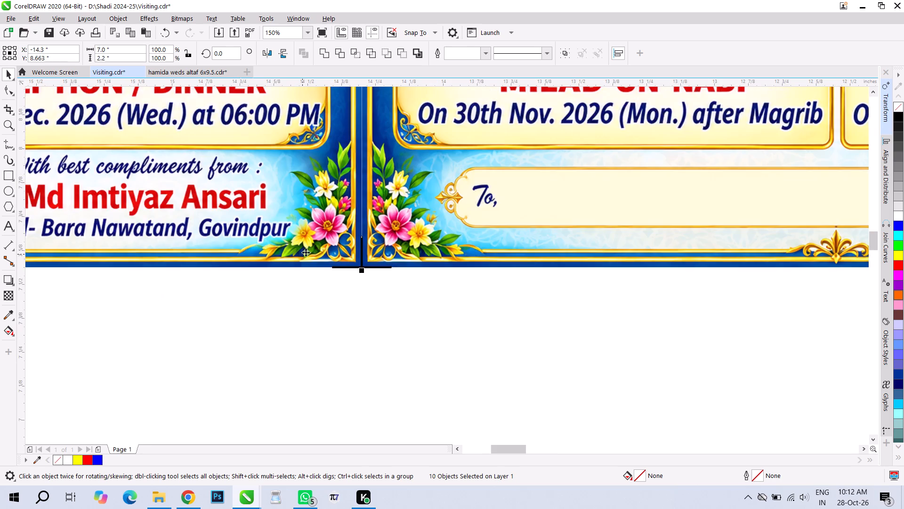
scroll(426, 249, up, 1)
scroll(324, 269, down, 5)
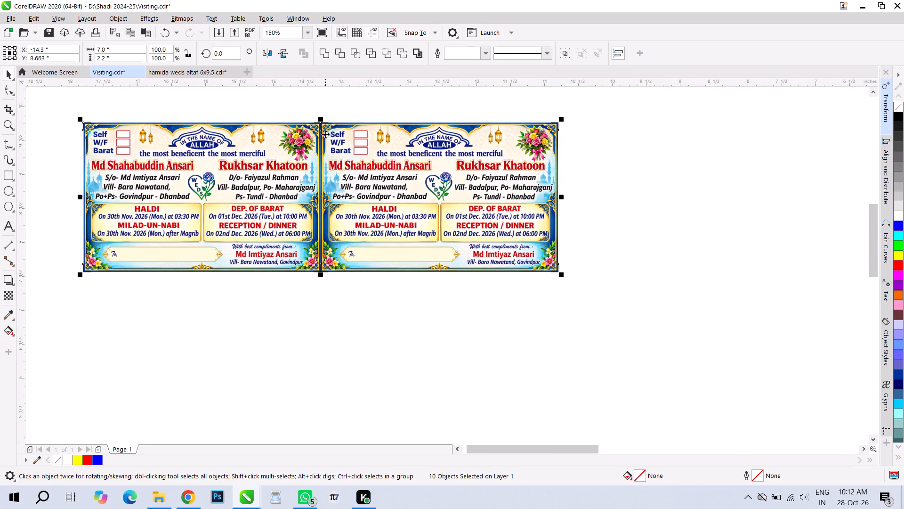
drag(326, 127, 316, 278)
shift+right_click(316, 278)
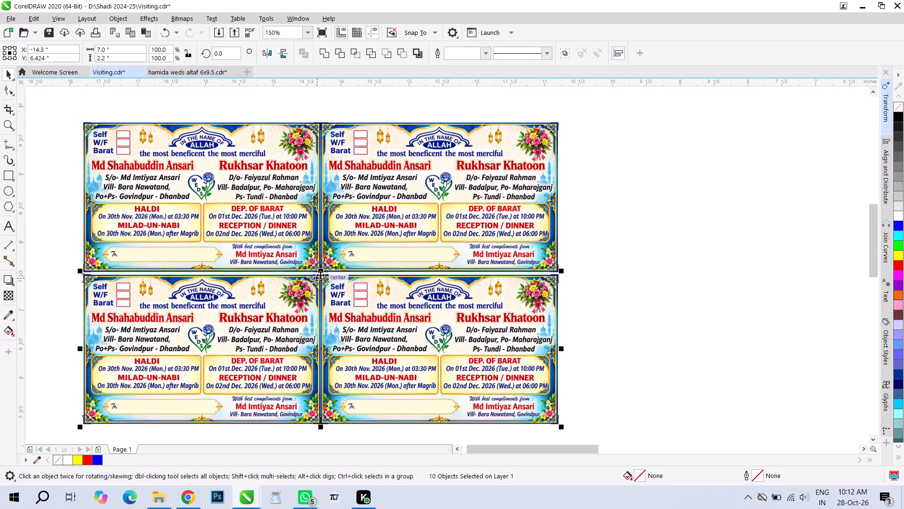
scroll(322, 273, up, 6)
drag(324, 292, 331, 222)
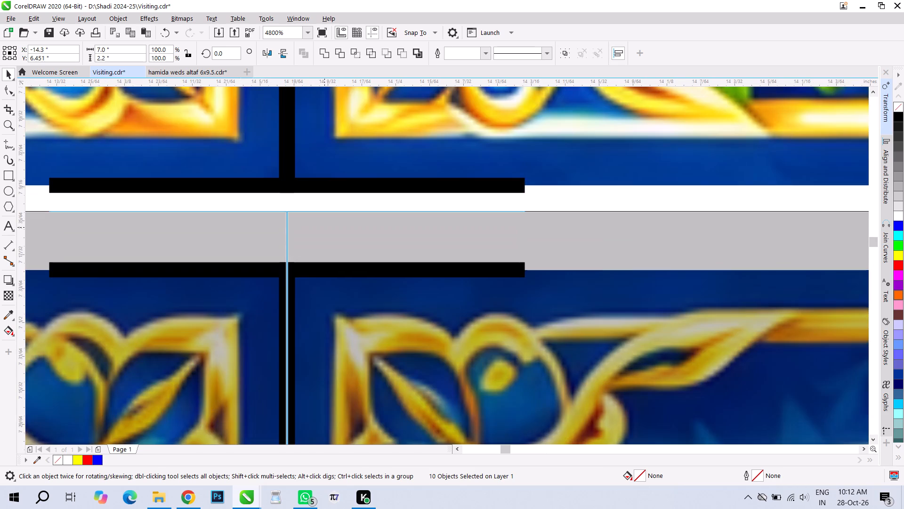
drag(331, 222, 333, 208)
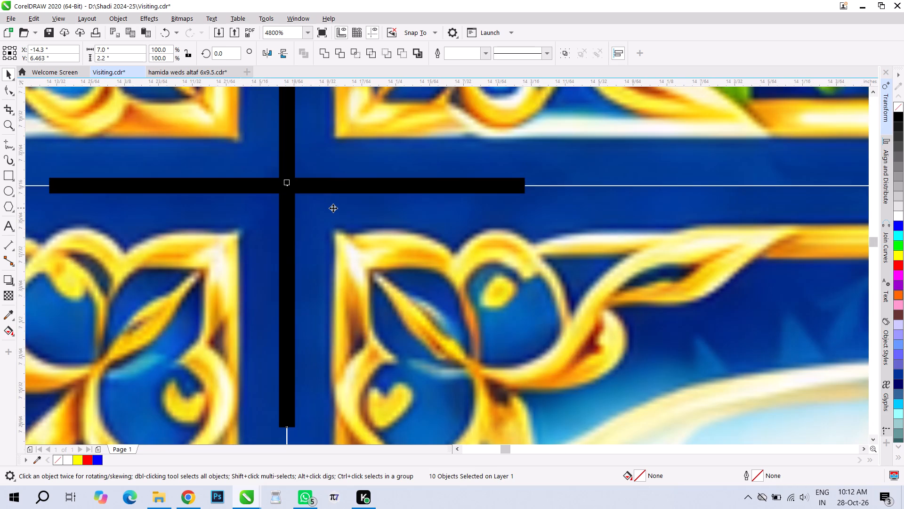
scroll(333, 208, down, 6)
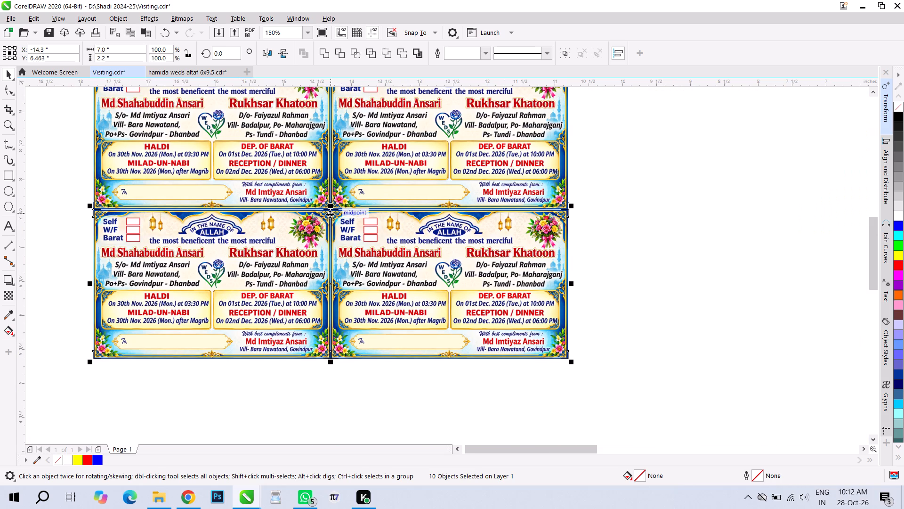
Undo the card copies, back to the single card with its four corner marks.
click(637, 206)
scroll(368, 214, up, 1)
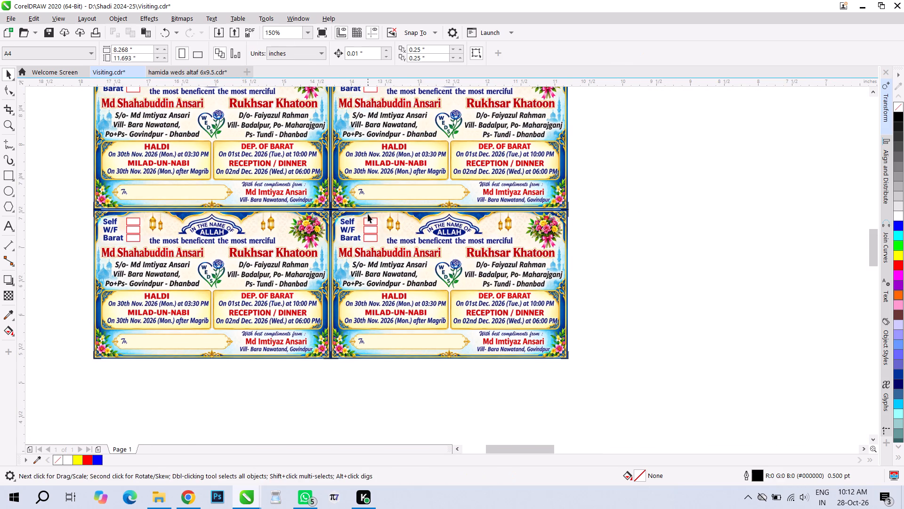
scroll(368, 214, down, 1)
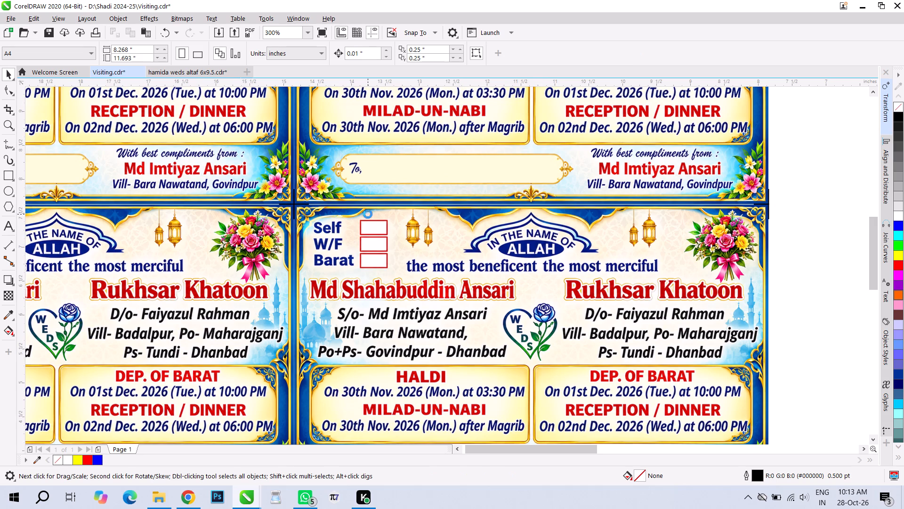
scroll(359, 206, up, 1)
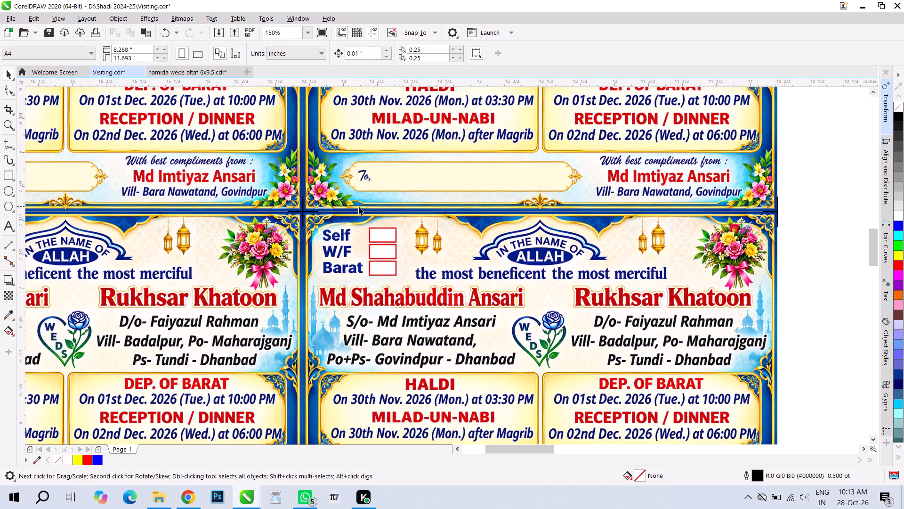
scroll(290, 235, down, 2)
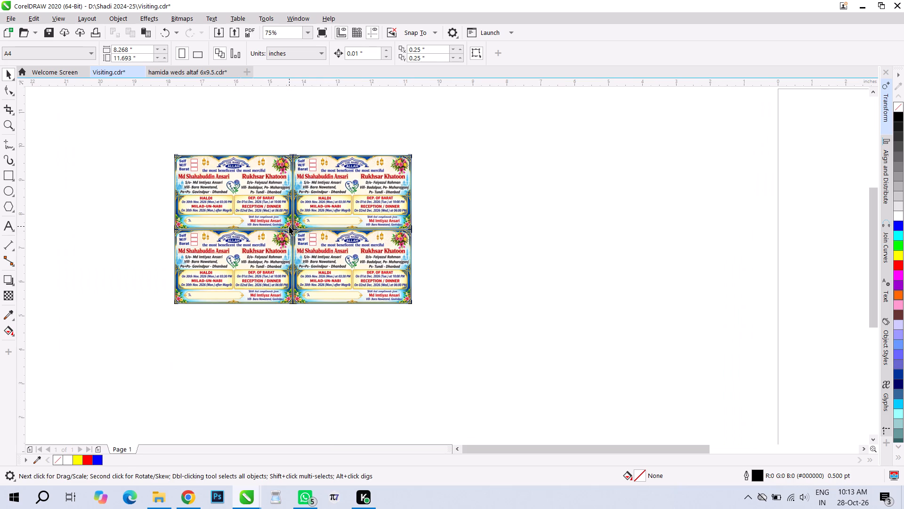
key(ctrl+z)
key(ctrl+z)
key(ctrl+z)
key(ctrl+z)
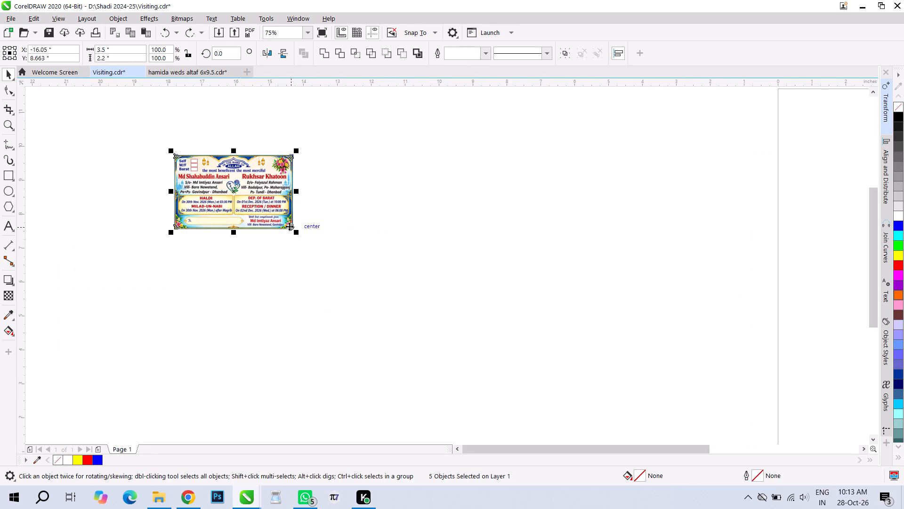
Copy only the four corner marks, without the card image, to the empty space right of the card, level with the originals.
scroll(233, 175, up, 1)
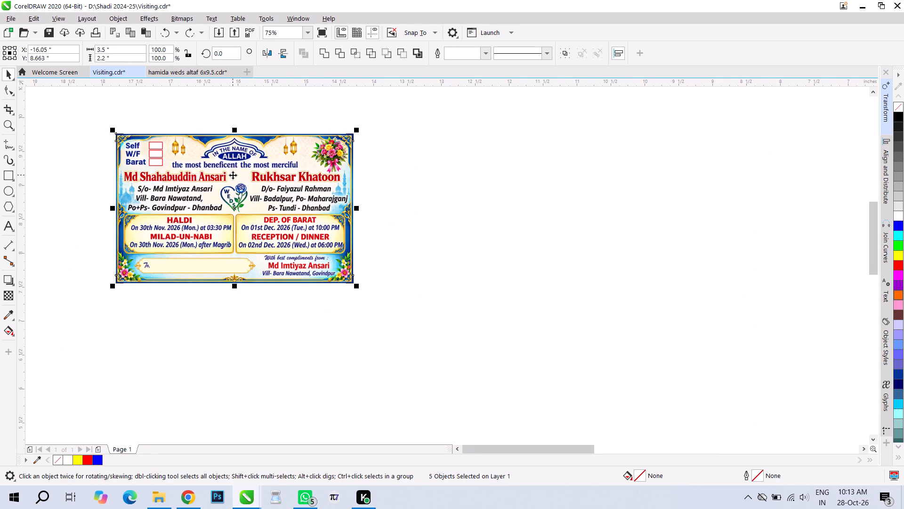
scroll(233, 175, up, 1)
scroll(265, 172, down, 1)
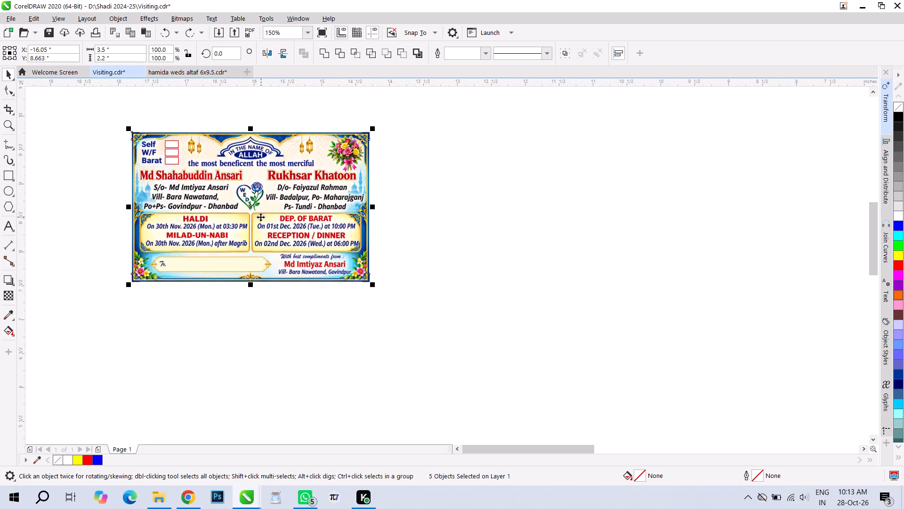
click(451, 169)
drag(117, 121, 451, 171)
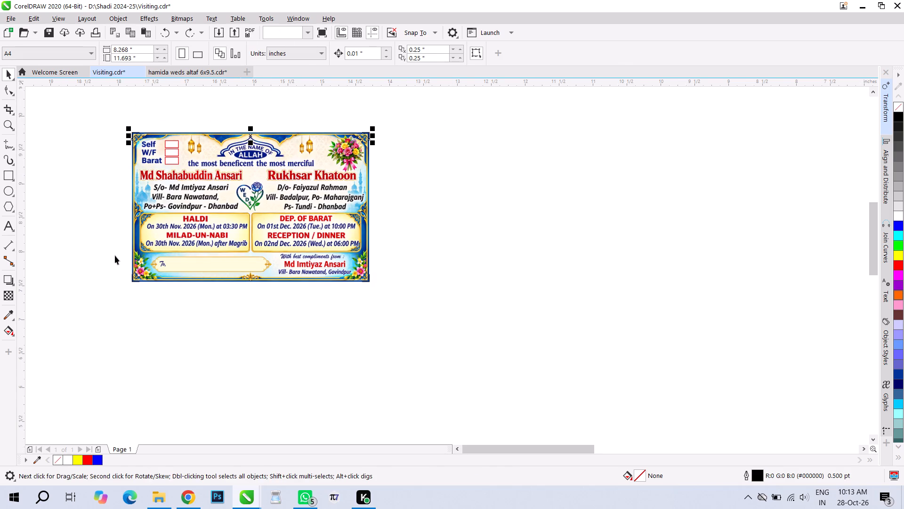
shift+drag(118, 265, 433, 295)
drag(251, 207, 497, 206)
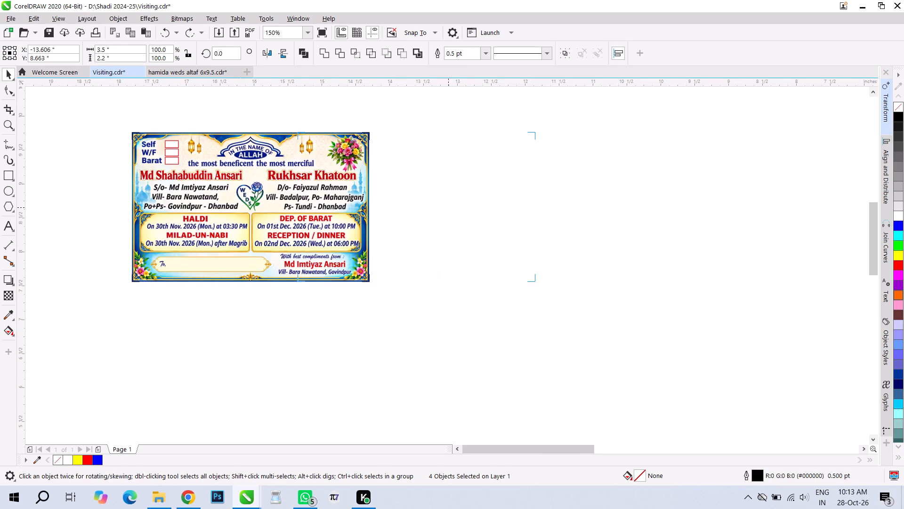
drag(497, 206, 565, 204)
shift+right_click(565, 204)
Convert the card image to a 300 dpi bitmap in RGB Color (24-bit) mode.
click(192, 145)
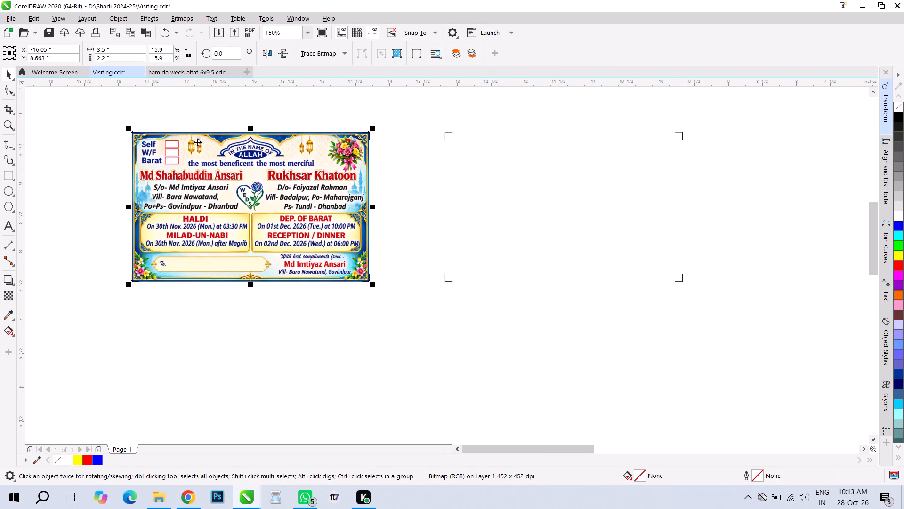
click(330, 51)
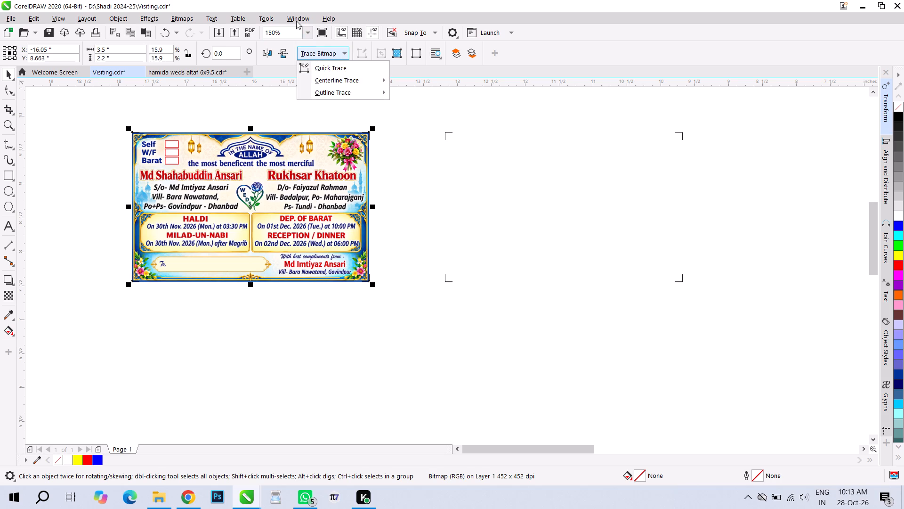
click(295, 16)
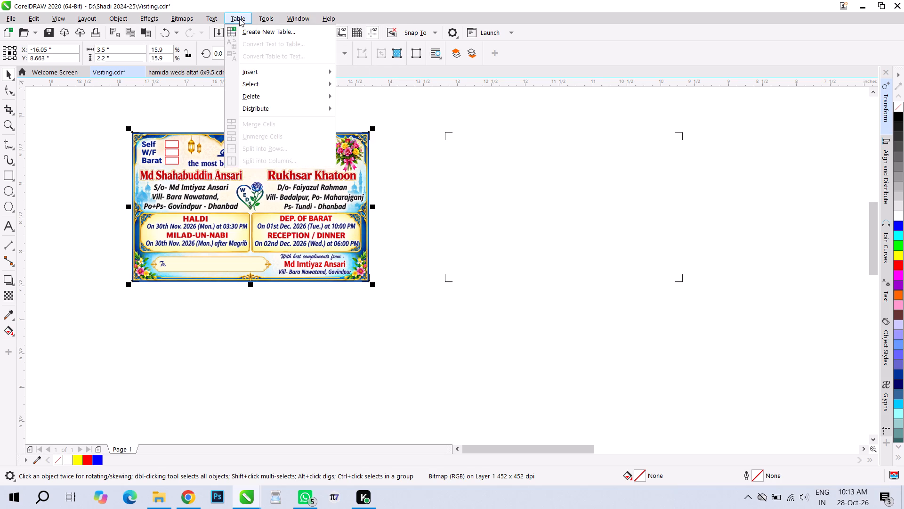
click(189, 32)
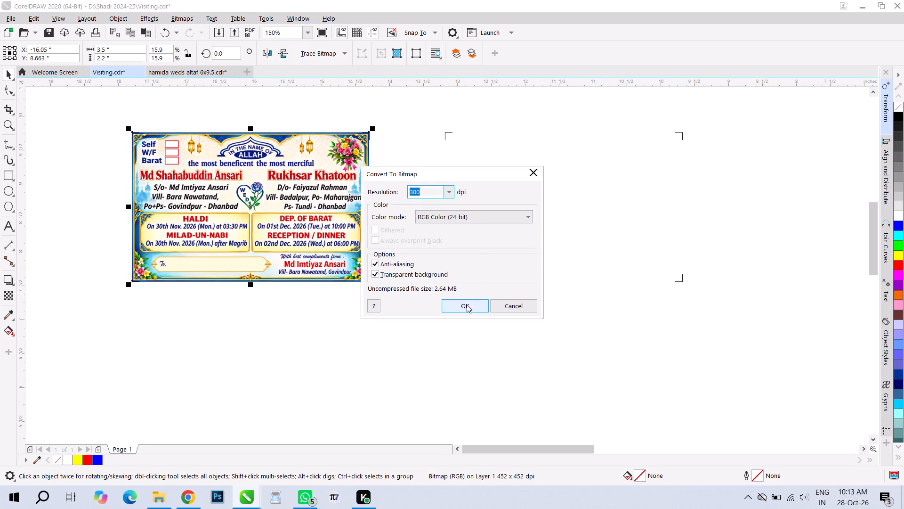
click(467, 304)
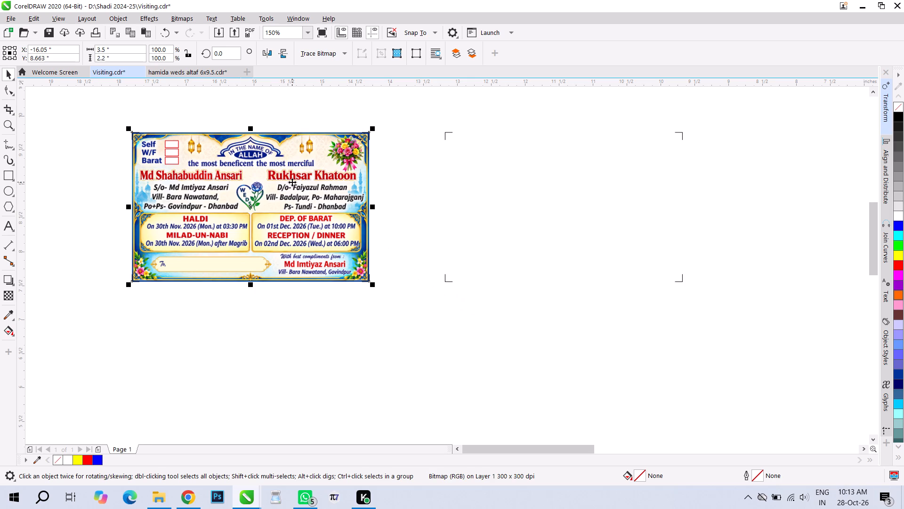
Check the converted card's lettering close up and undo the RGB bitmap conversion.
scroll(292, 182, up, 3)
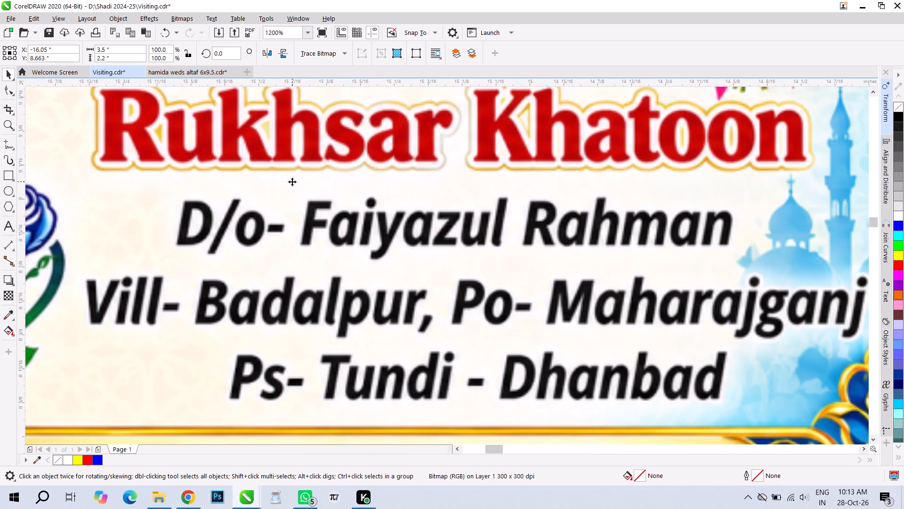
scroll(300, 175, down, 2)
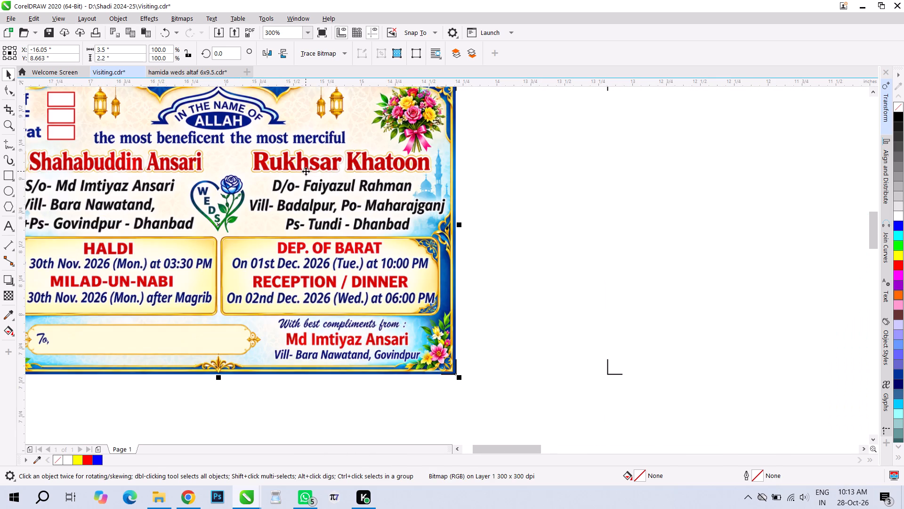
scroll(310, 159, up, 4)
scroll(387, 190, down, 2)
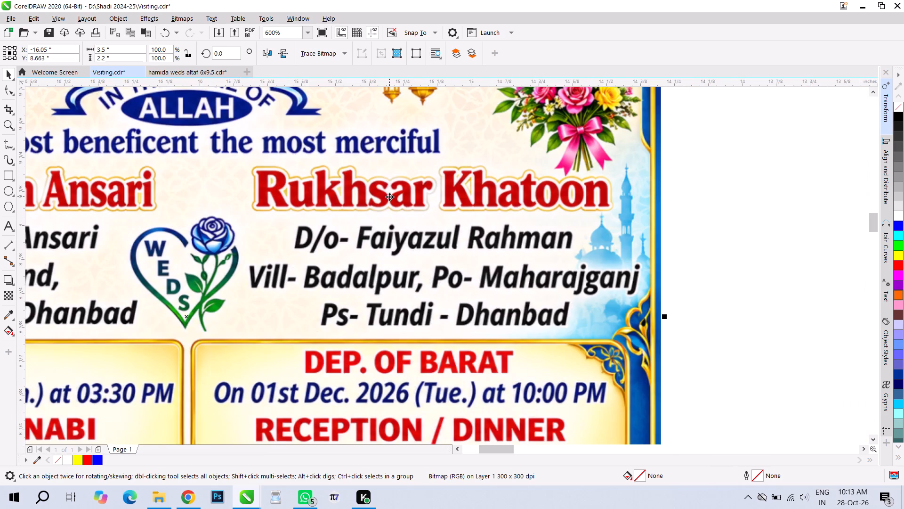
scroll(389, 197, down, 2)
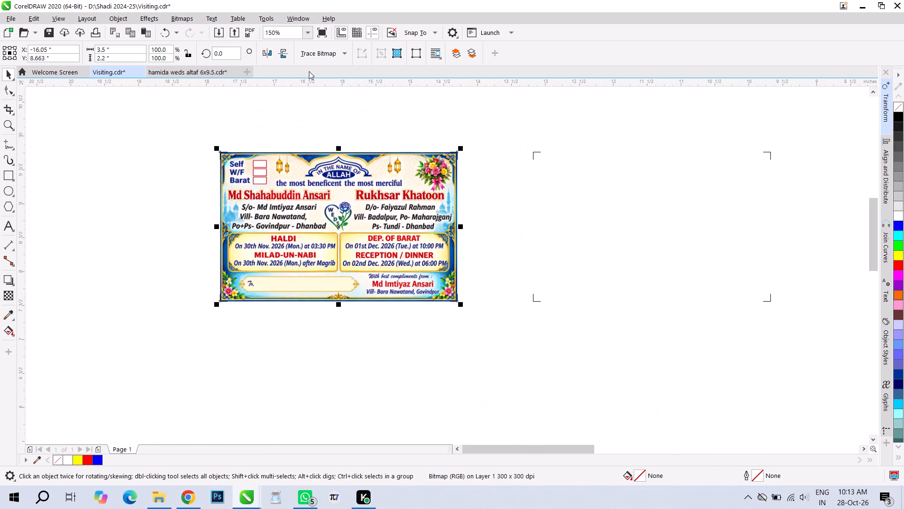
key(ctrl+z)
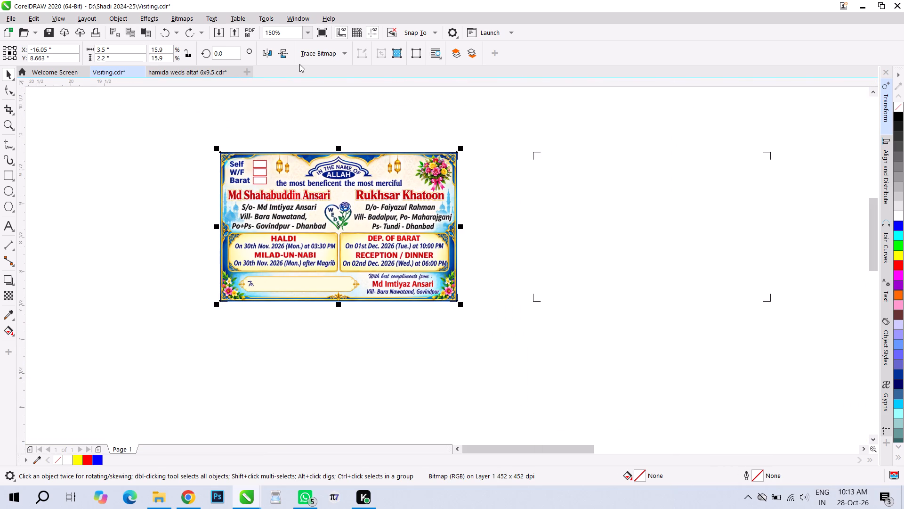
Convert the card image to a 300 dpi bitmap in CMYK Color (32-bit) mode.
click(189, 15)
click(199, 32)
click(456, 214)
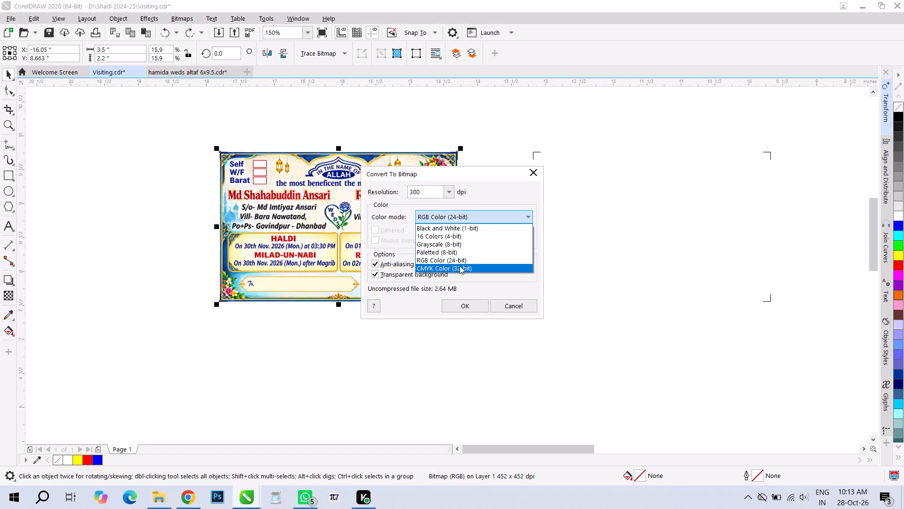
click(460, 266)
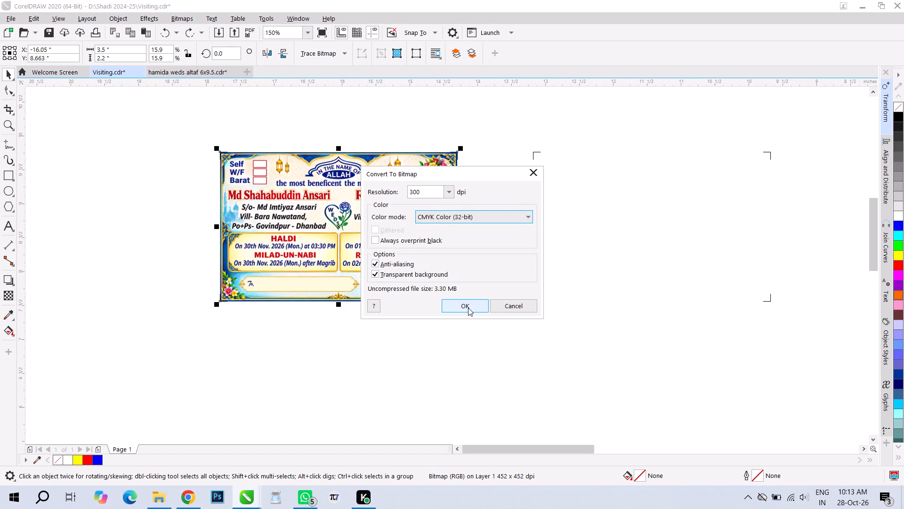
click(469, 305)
Examine the lettering, colours and borders of the CMYK-converted card close up.
scroll(421, 249, up, 5)
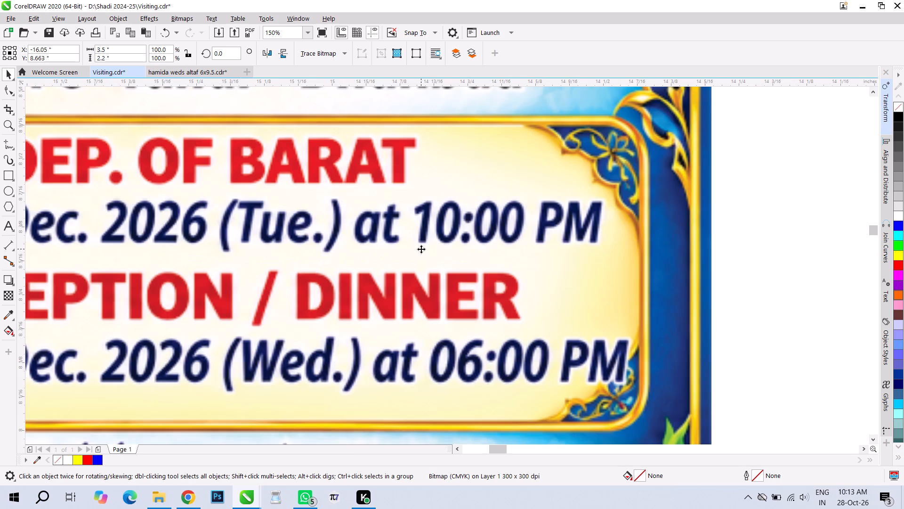
scroll(401, 213, down, 3)
scroll(409, 240, up, 3)
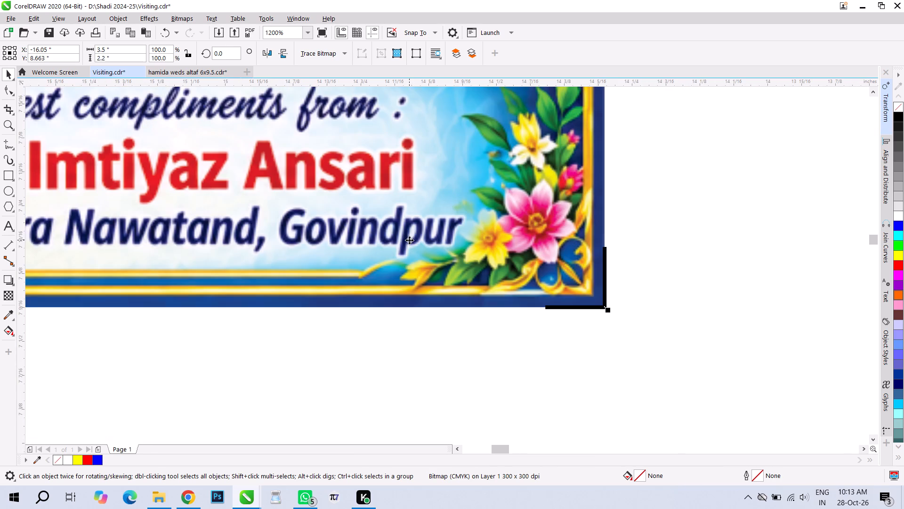
scroll(425, 297, down, 3)
scroll(404, 229, down, 2)
scroll(367, 185, up, 2)
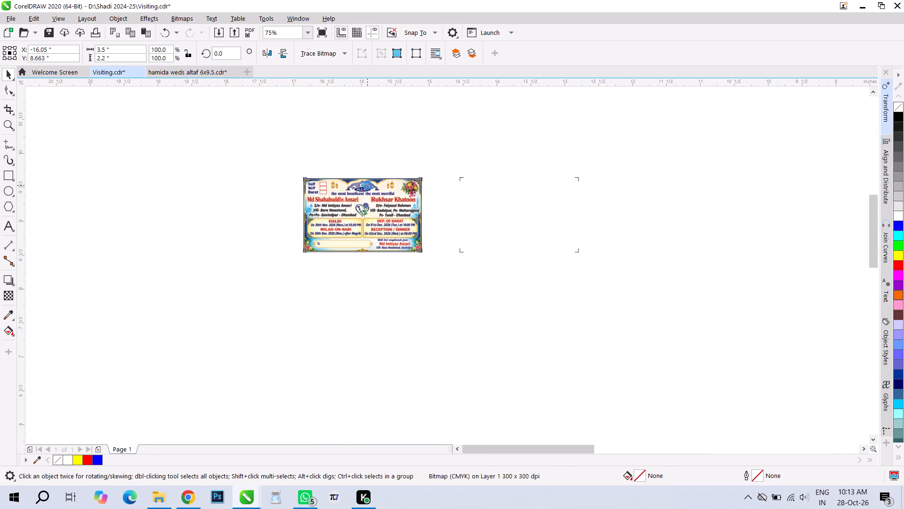
scroll(367, 185, up, 2)
scroll(336, 137, down, 1)
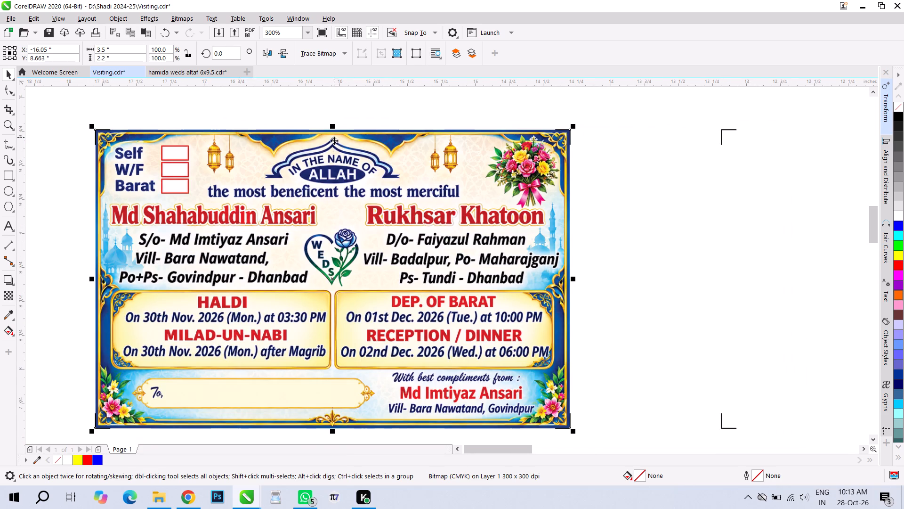
scroll(321, 184, up, 2)
scroll(315, 175, down, 2)
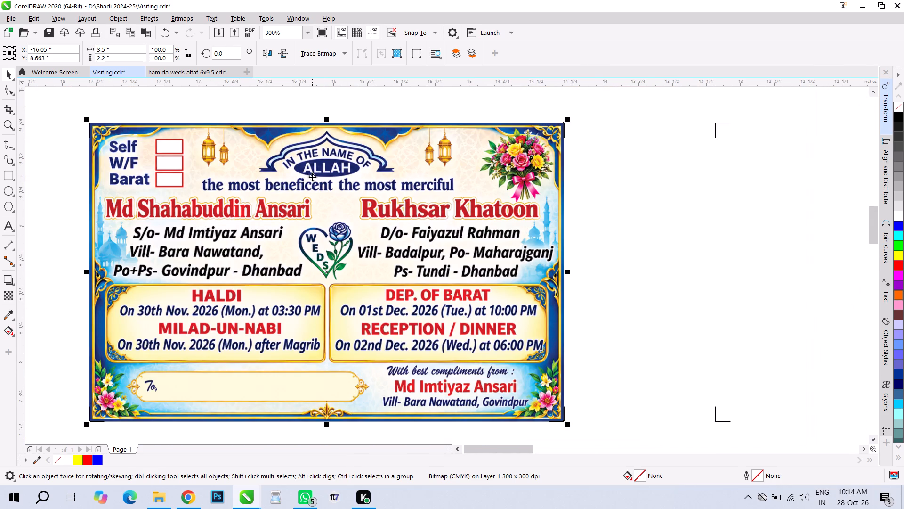
scroll(312, 177, down, 1)
scroll(367, 245, up, 1)
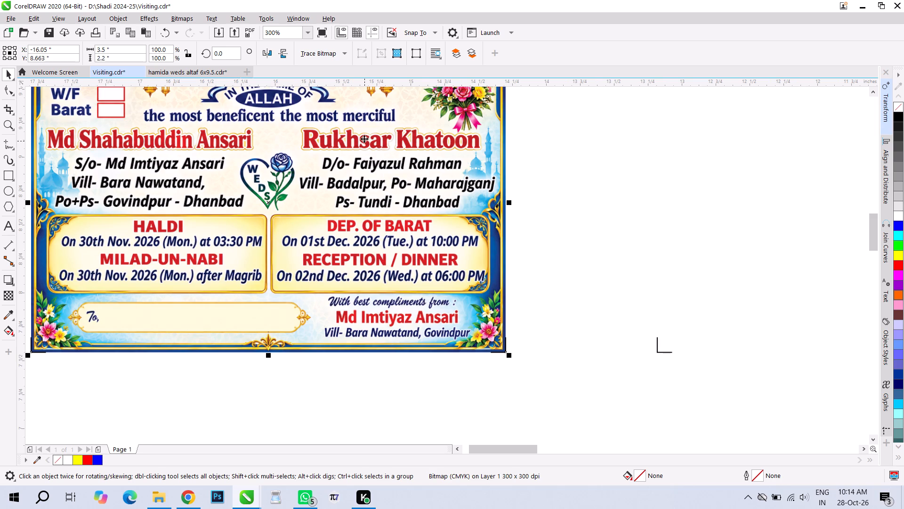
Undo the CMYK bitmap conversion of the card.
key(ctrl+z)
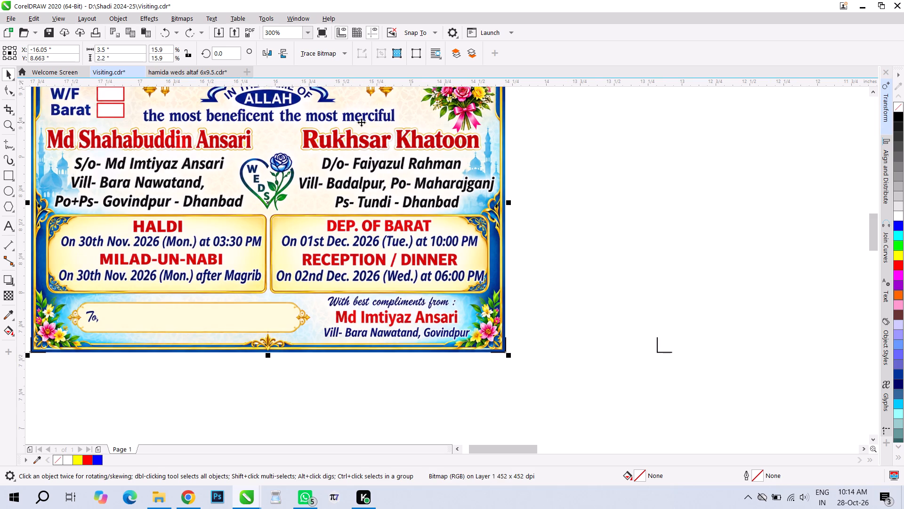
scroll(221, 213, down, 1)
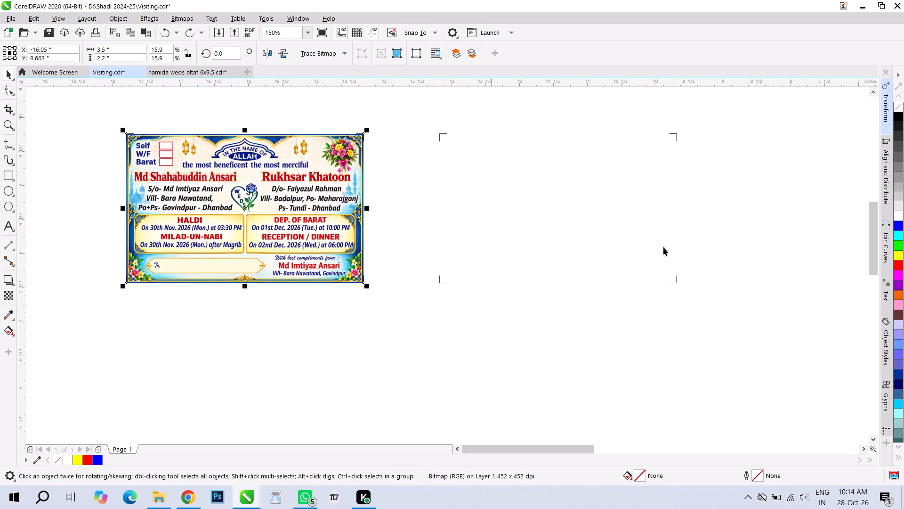
Select the four crop marks at the blue-and-gold card's corners and set their outline colour to white.
click(399, 119)
drag(94, 123, 300, 159)
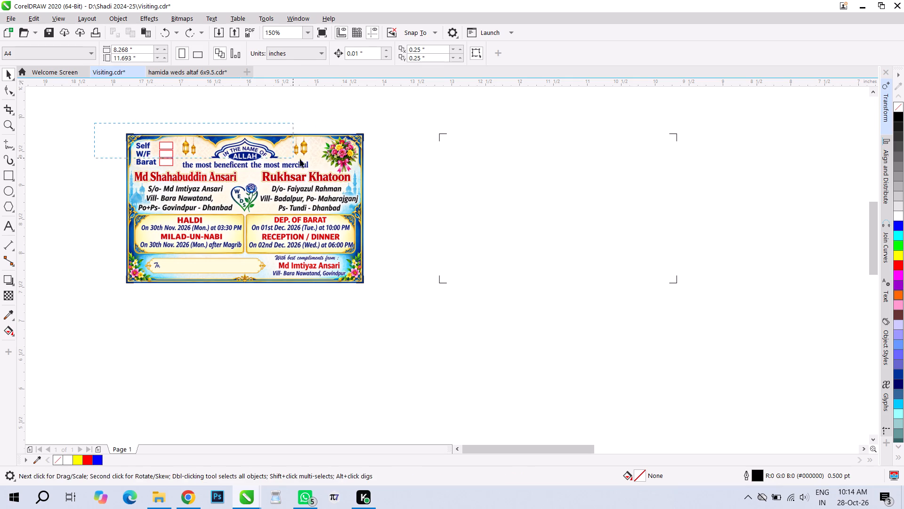
drag(300, 159, 379, 173)
shift+drag(110, 253, 383, 328)
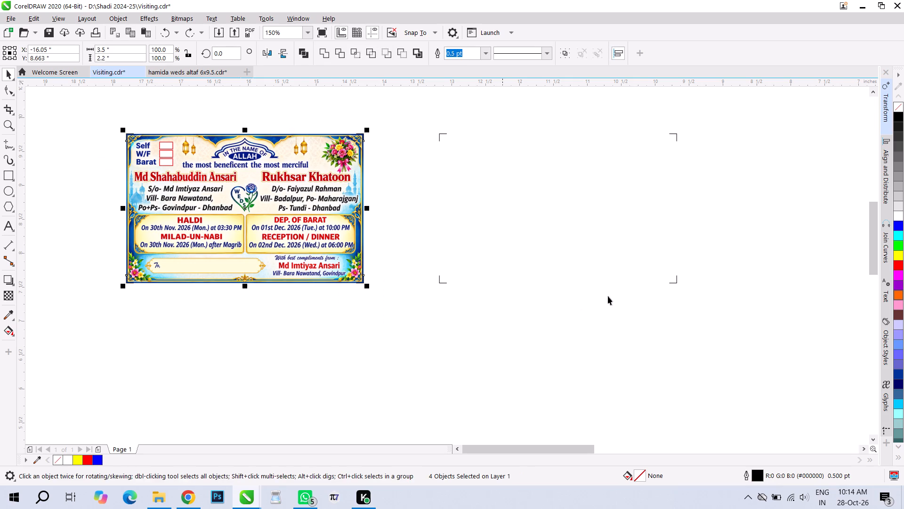
right_click(898, 218)
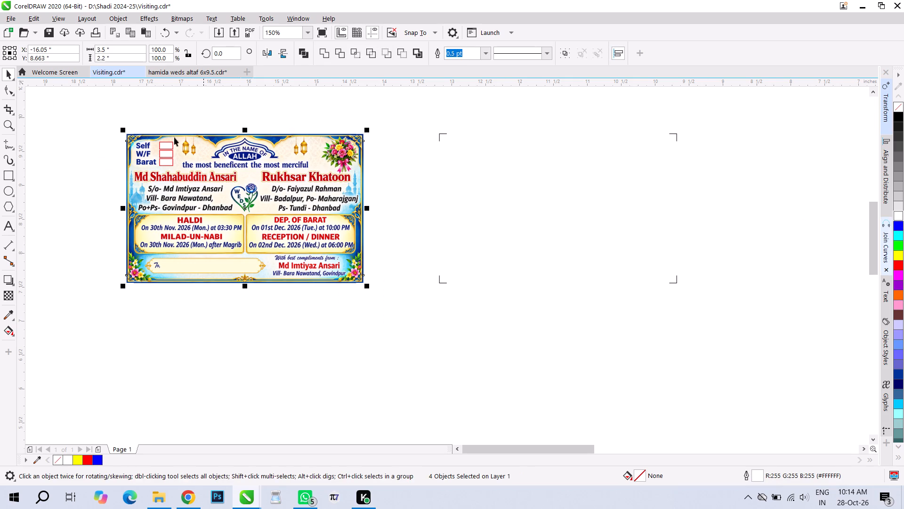
Group the blue-and-gold card image together with its four corner crop marks.
drag(109, 122, 388, 341)
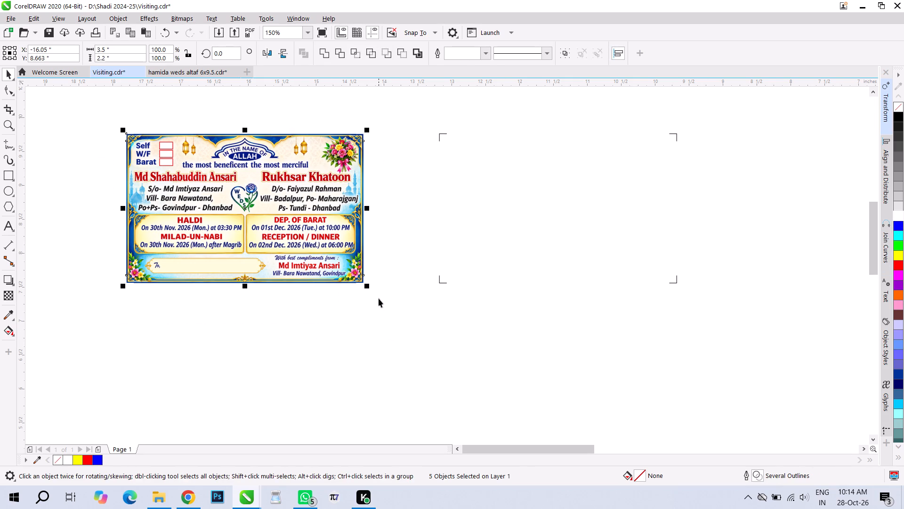
key(ctrl+g)
Move the separate set of four black crop marks onto the A4 page, below the light-blue card.
scroll(365, 194, down, 1)
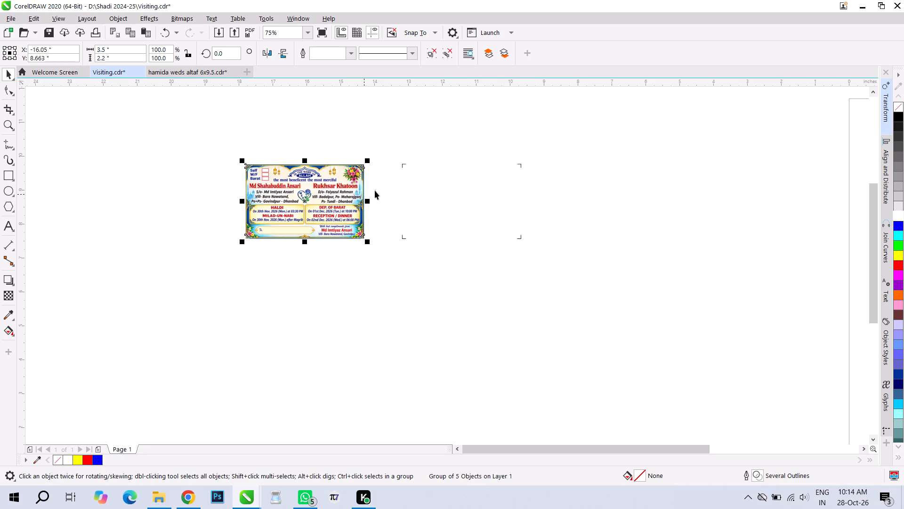
scroll(355, 197, down, 1)
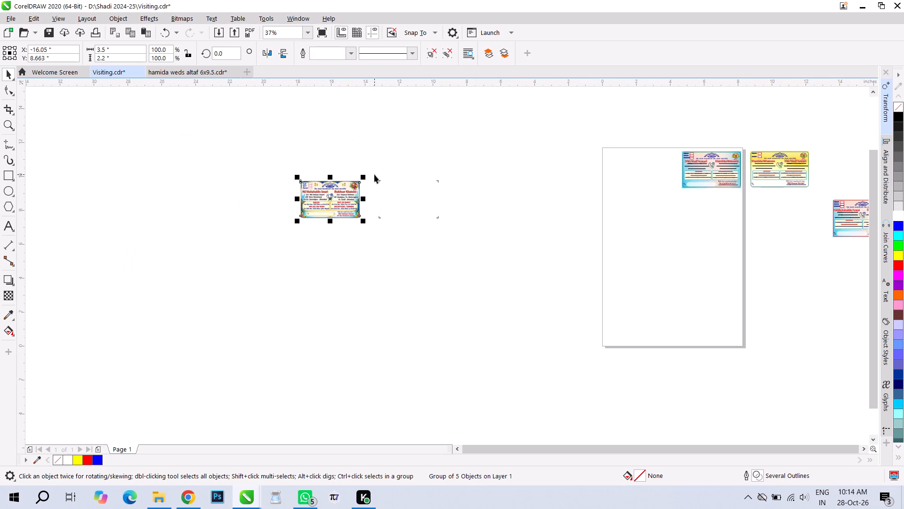
drag(374, 174, 471, 230)
drag(407, 199, 588, 191)
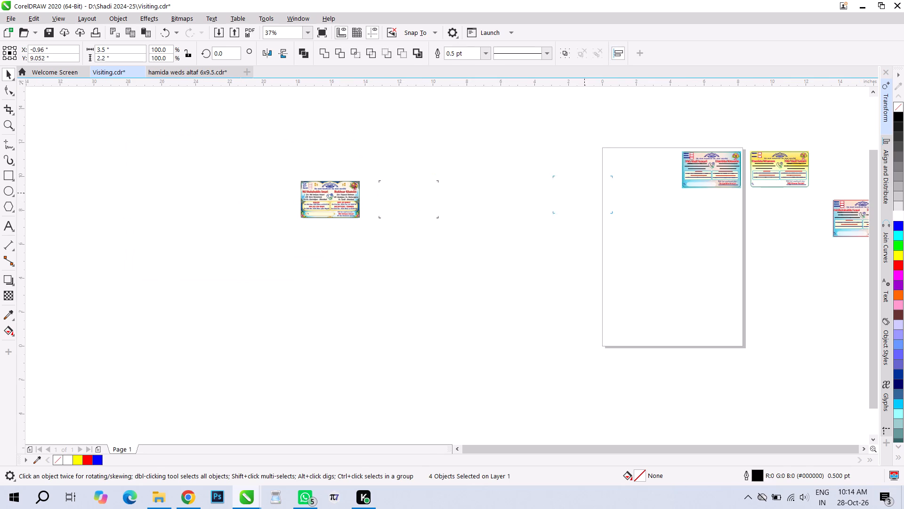
drag(588, 191, 700, 215)
Move the grouped blue-and-gold card over the A4 page's upper-left edge, at about X 0.56, Y 9.91 inches.
drag(334, 202, 620, 202)
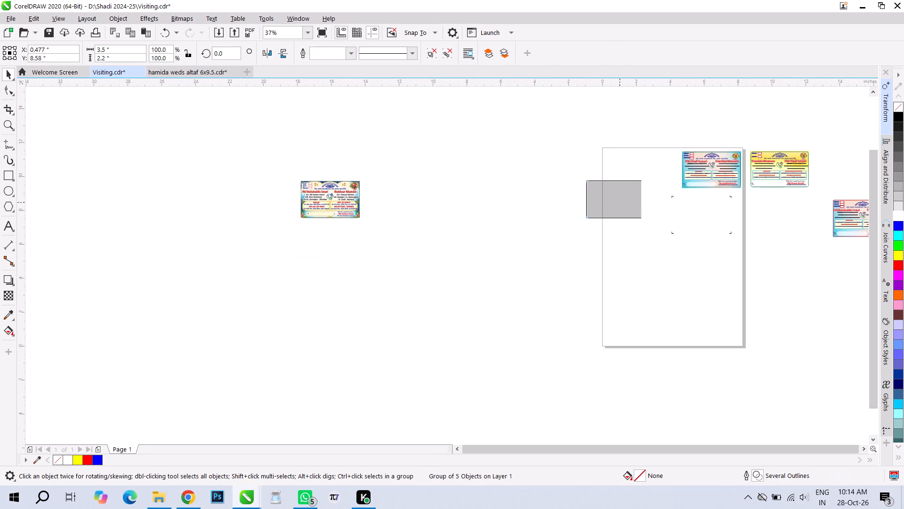
drag(620, 202, 615, 181)
Align the two left-hand black crop marks to the light-blue card's top-left and bottom-left corners.
scroll(838, 176, up, 1)
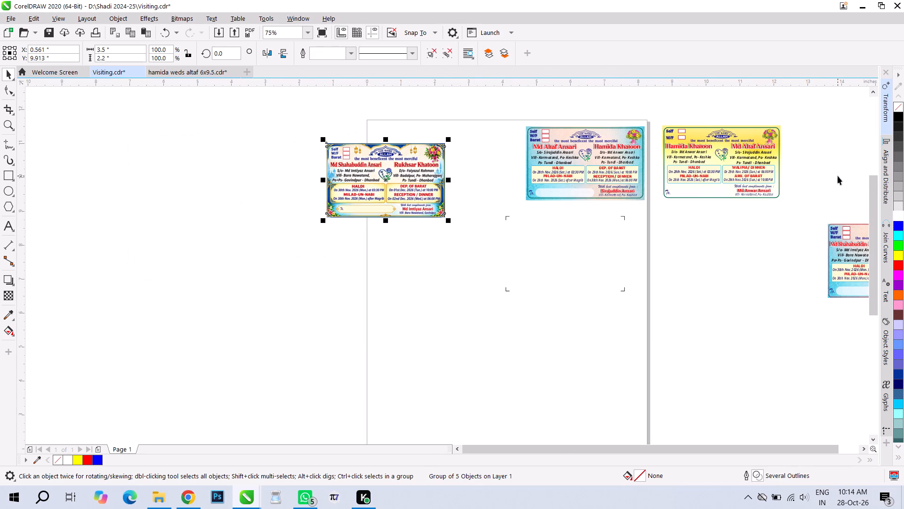
scroll(765, 188, up, 1)
scroll(423, 186, down, 1)
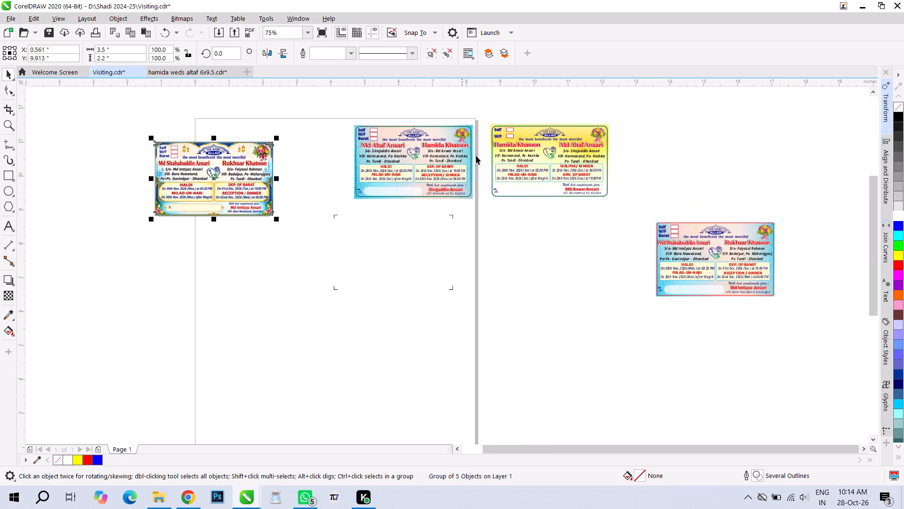
scroll(481, 152, up, 1)
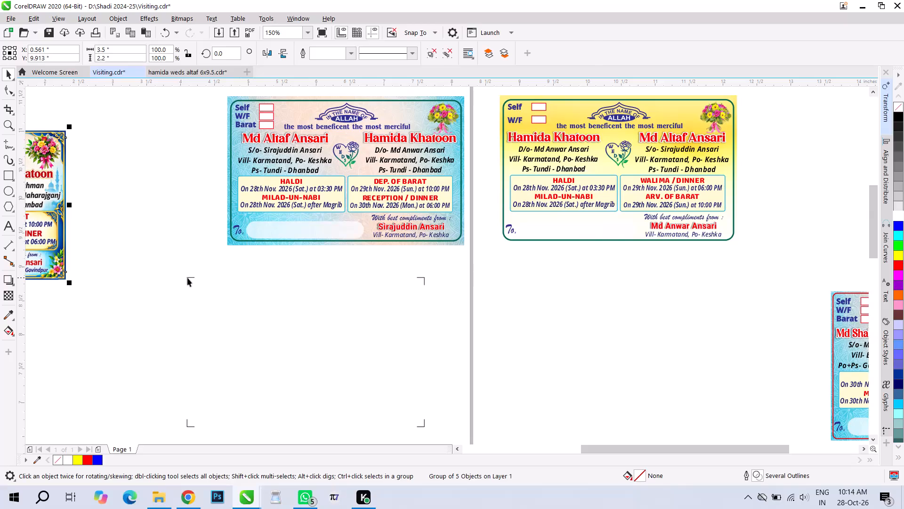
click(187, 278)
shift+click(229, 242)
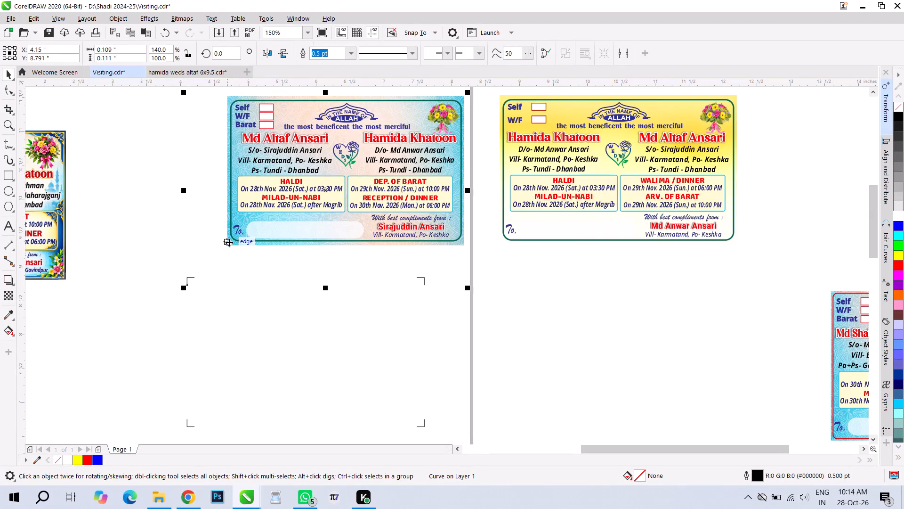
key(t)
key(l)
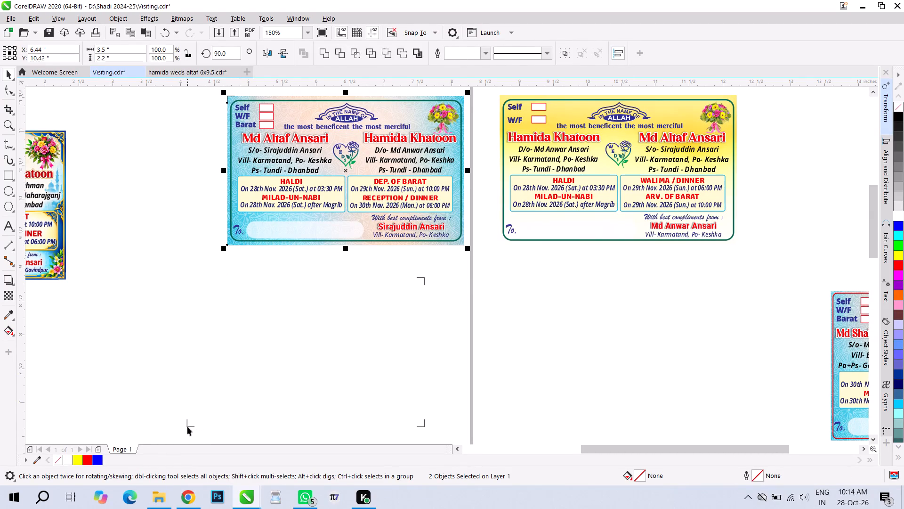
click(187, 427)
shift+click(237, 245)
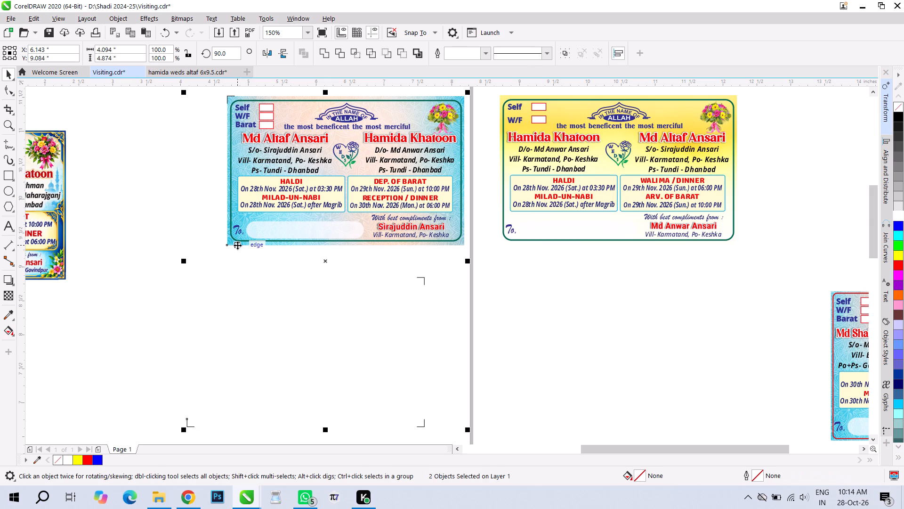
key(b)
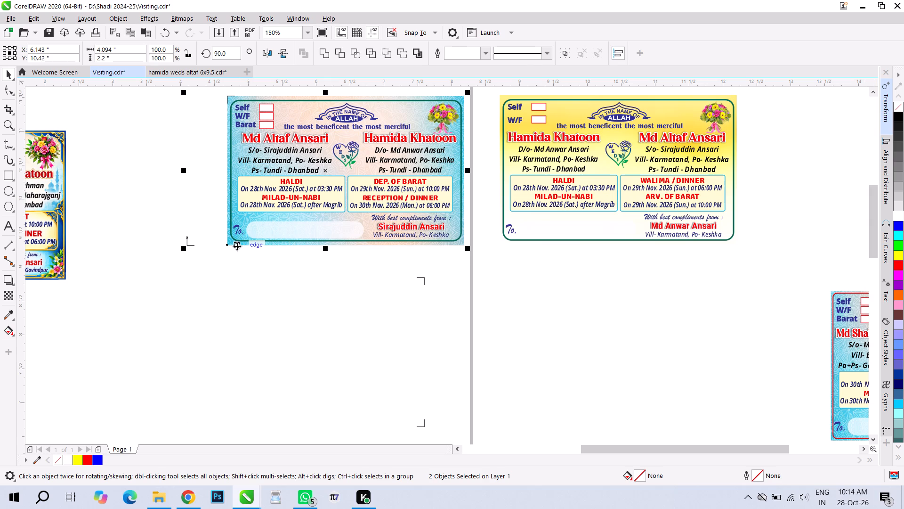
key(l)
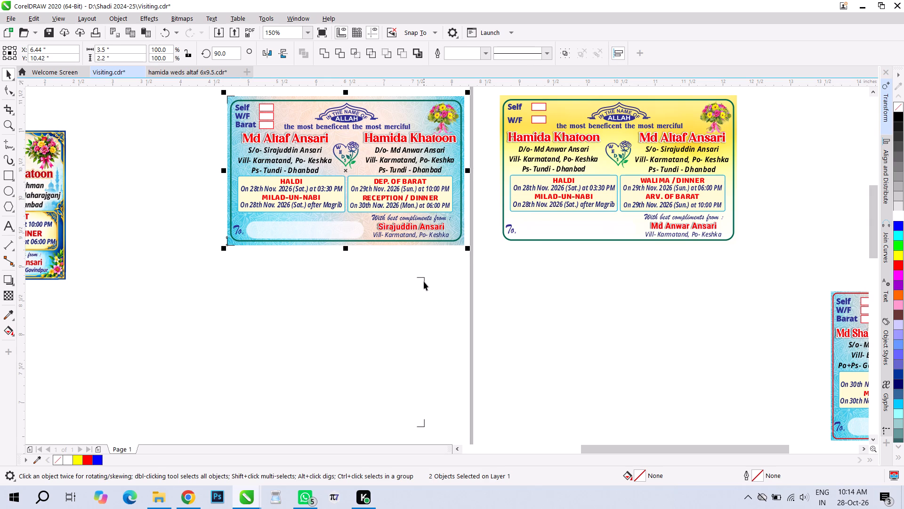
Align the two right-hand black crop marks to the light-blue card's top-right and bottom-right corners.
click(424, 280)
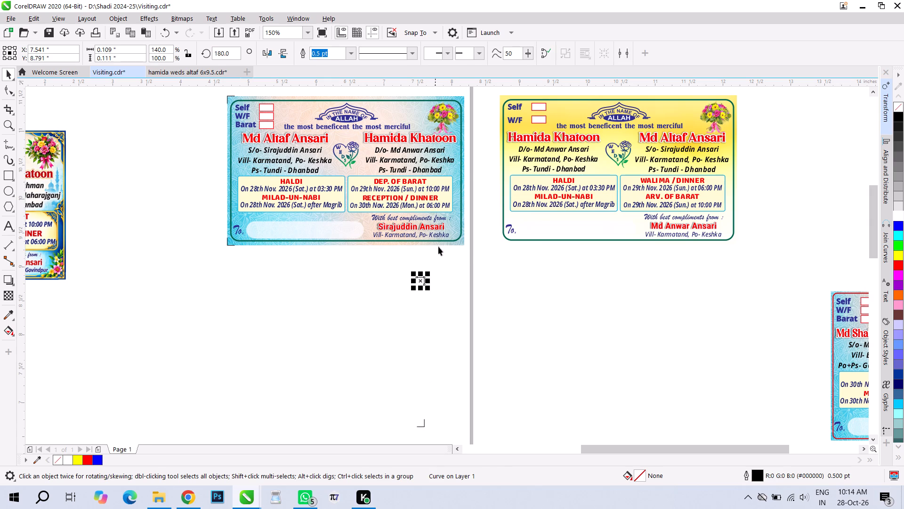
shift+click(461, 245)
key(t)
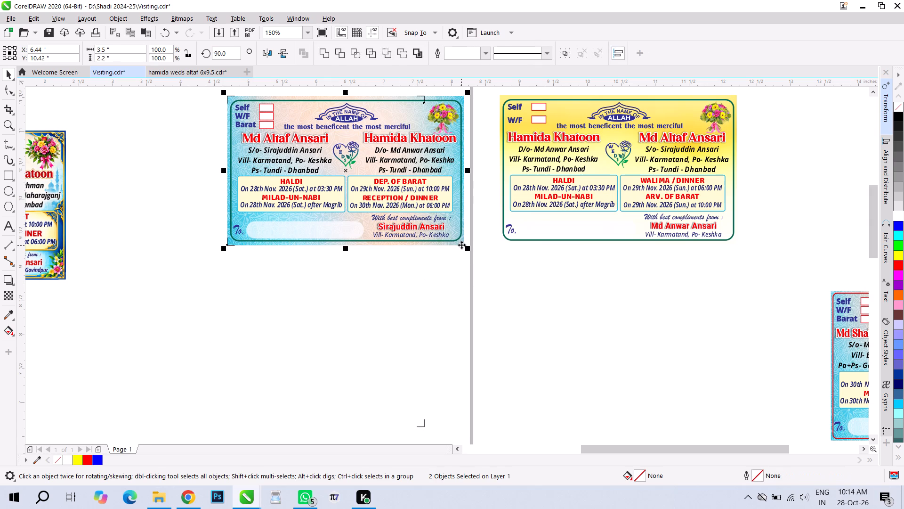
key(r)
click(424, 422)
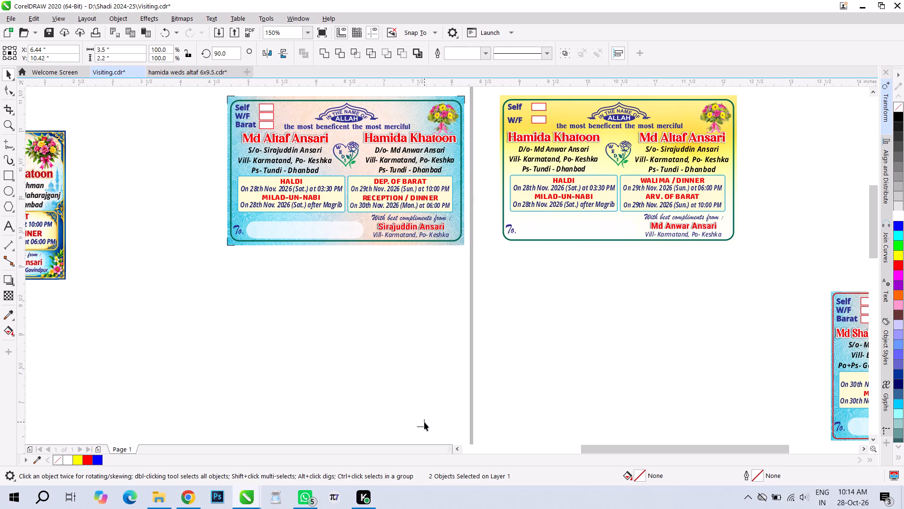
shift+click(462, 243)
key(r)
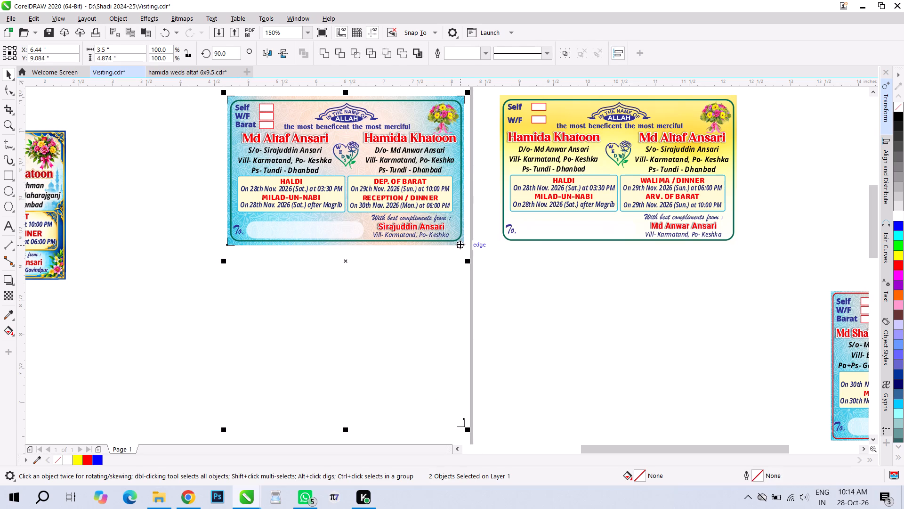
key(t)
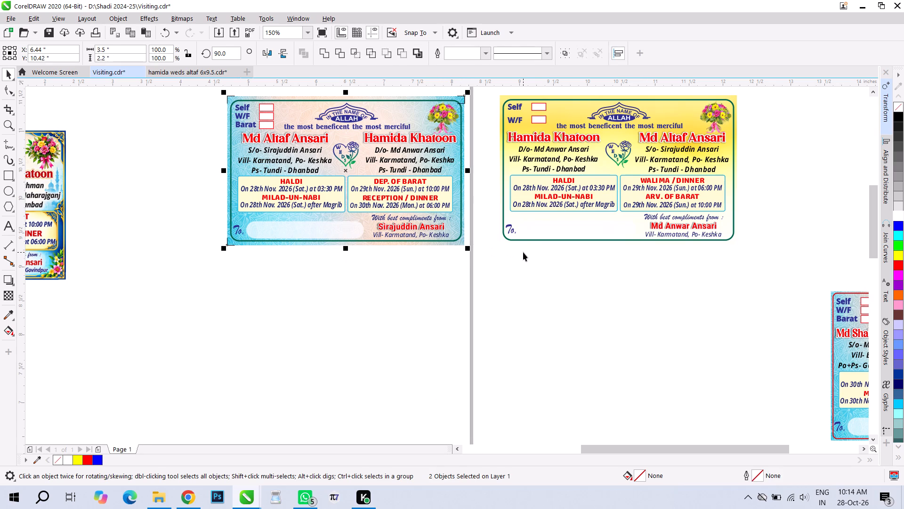
key(b)
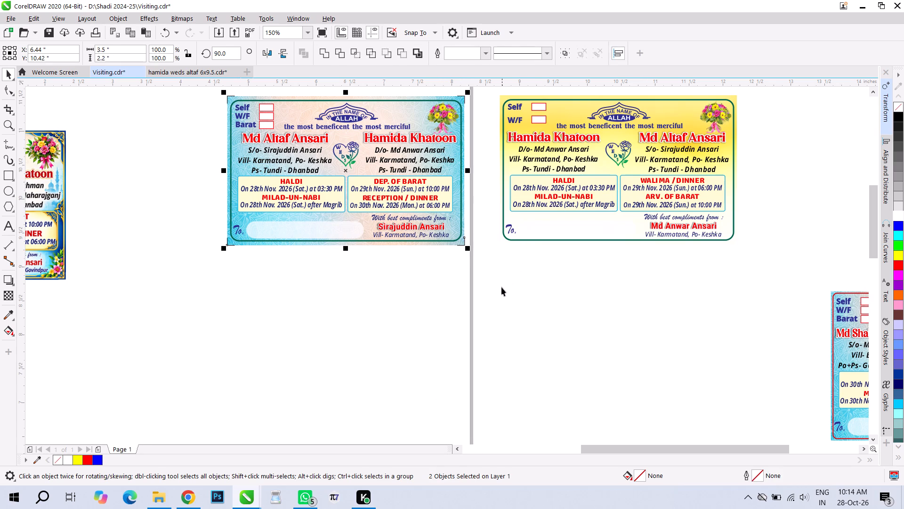
Select all four crop marks on the light-blue card and move them onto the yellow card's corners.
click(501, 287)
drag(483, 266, 214, 242)
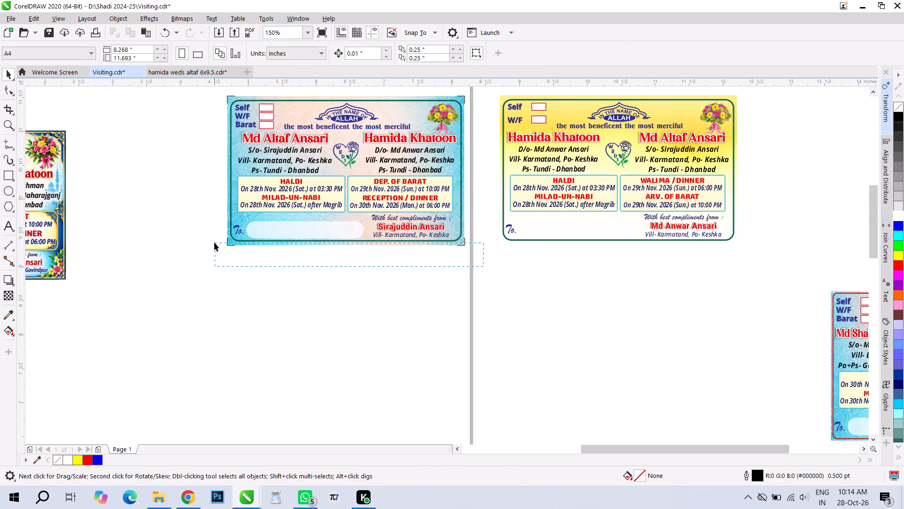
drag(214, 242, 211, 236)
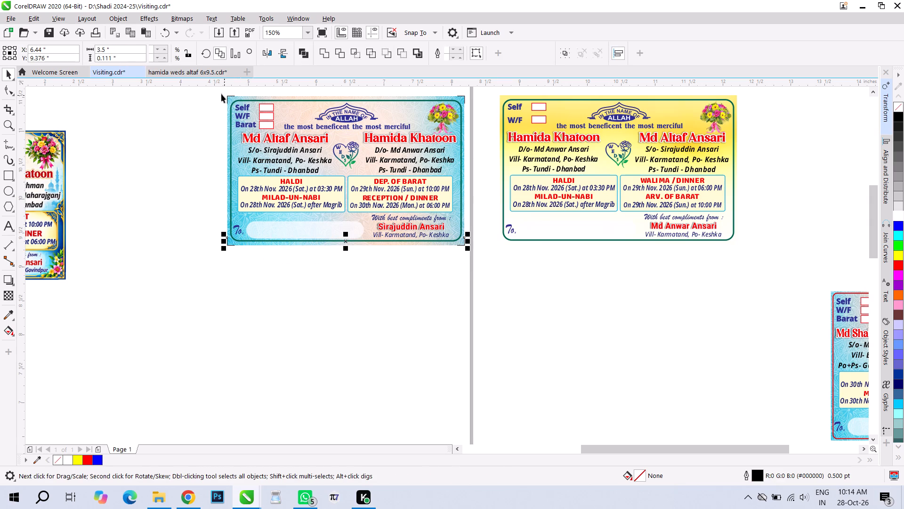
shift+drag(219, 92, 476, 109)
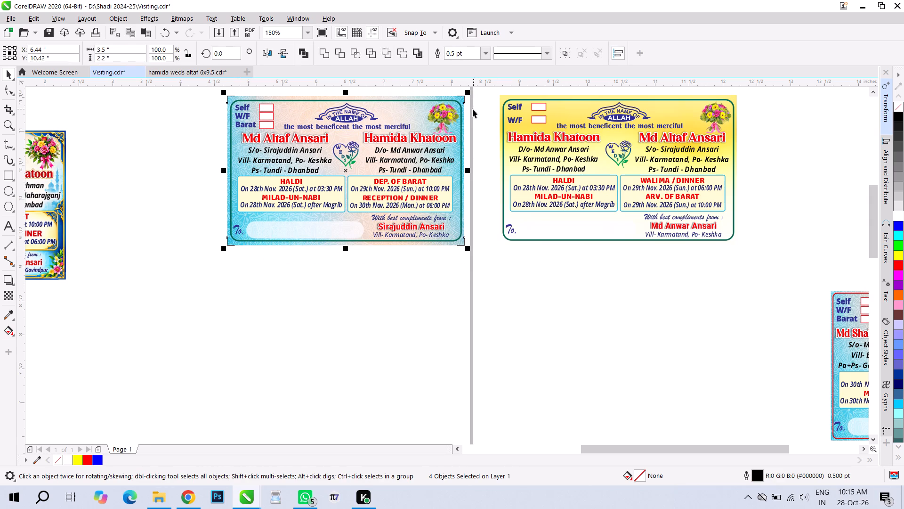
drag(461, 98, 596, 246)
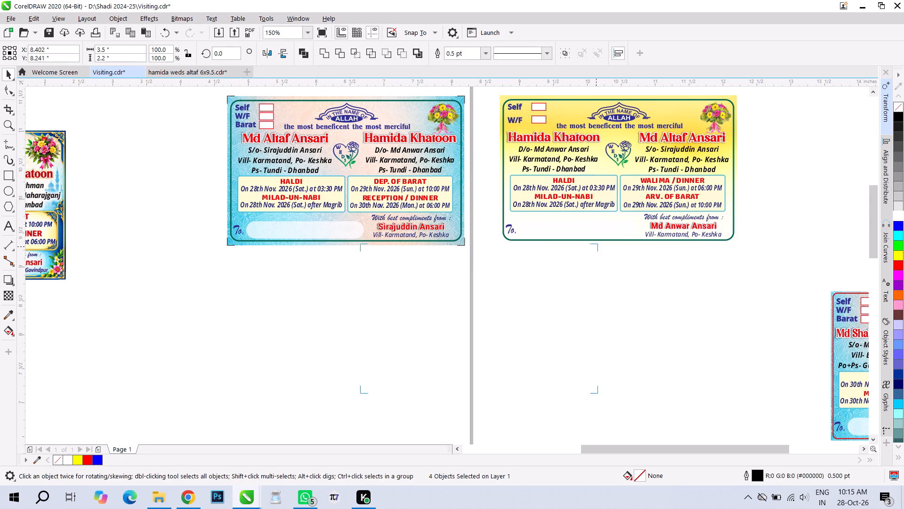
drag(596, 246, 736, 103)
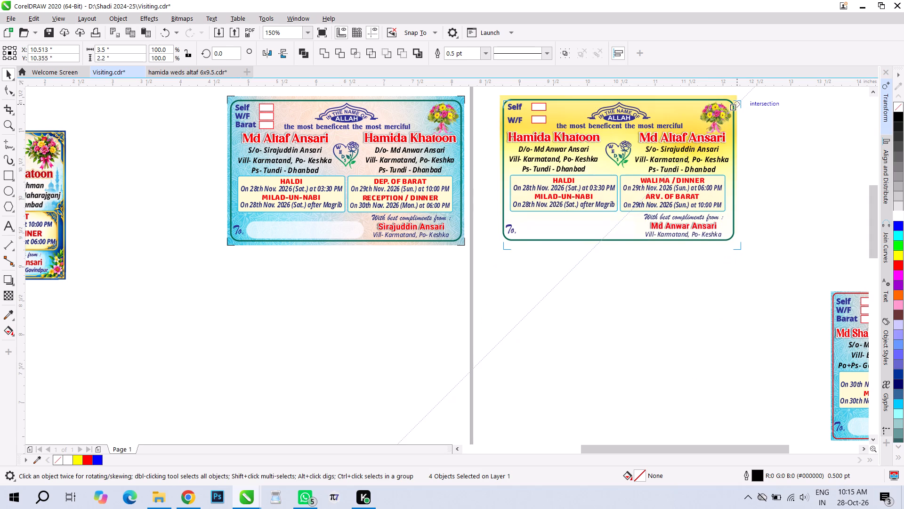
drag(736, 103, 734, 98)
Fine-tune the position of the four selected crop marks so they meet the yellow card's top-left corner, at about Y 10.43 inches.
scroll(507, 90, up, 1)
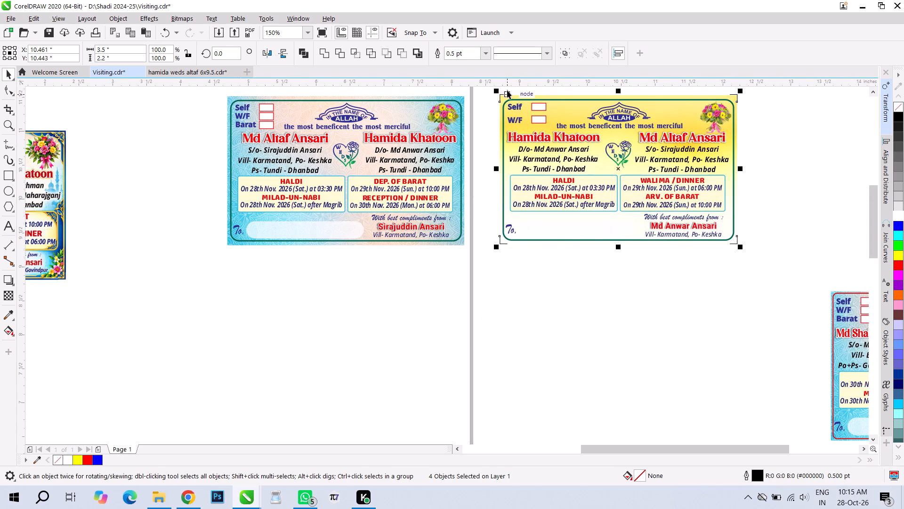
scroll(507, 90, up, 3)
scroll(367, 128, down, 2)
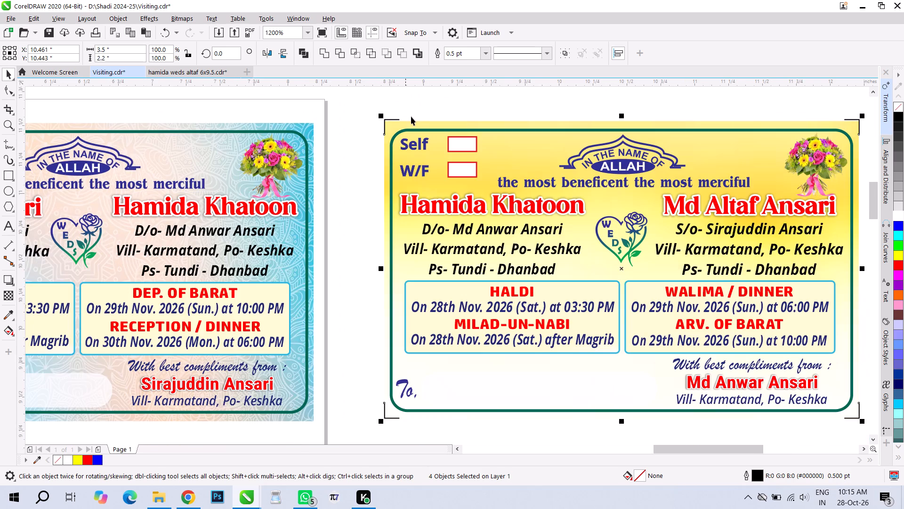
scroll(382, 117, up, 3)
drag(401, 123, 402, 127)
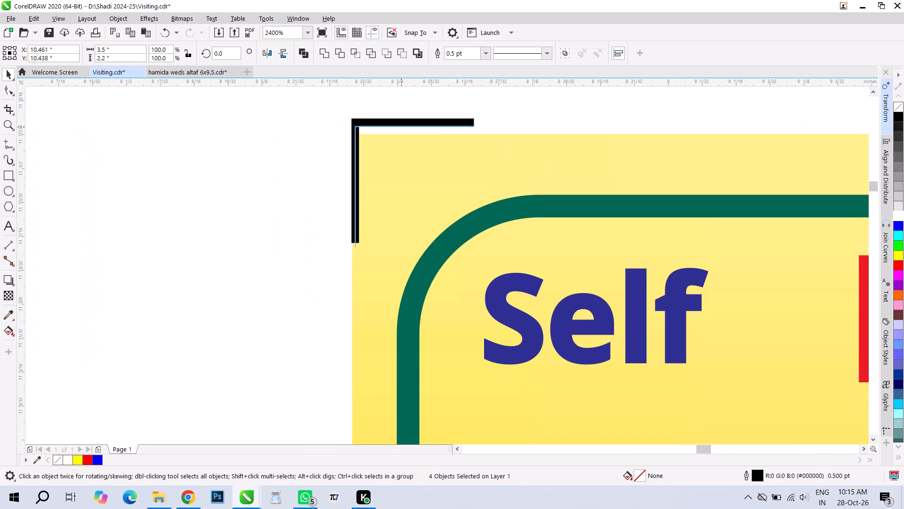
drag(402, 127, 403, 132)
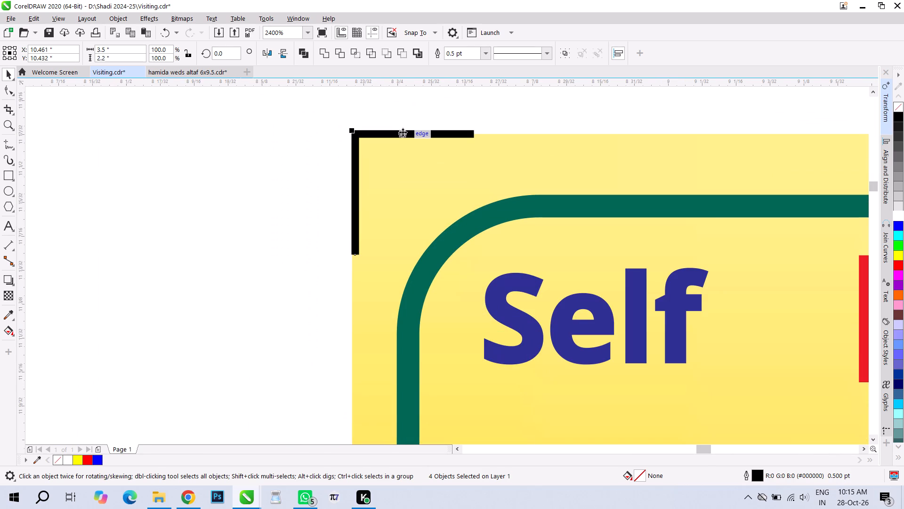
drag(403, 132, 403, 134)
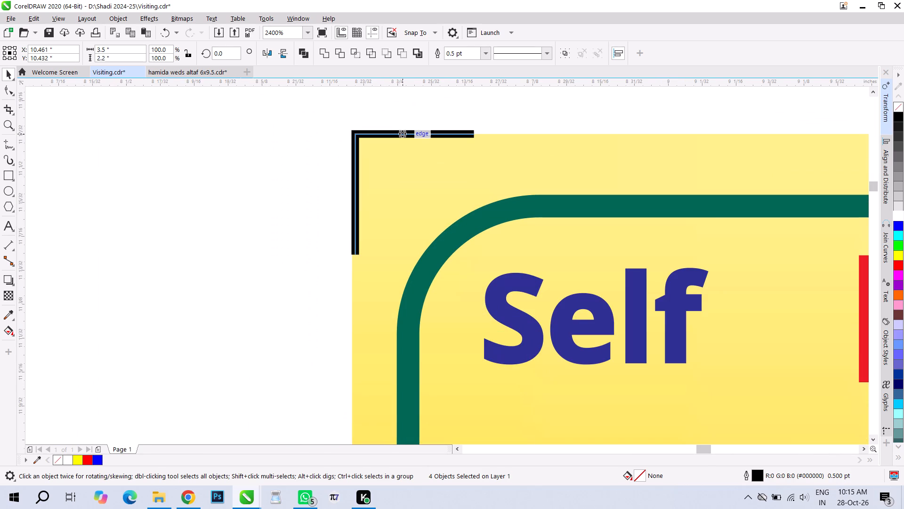
drag(403, 134, 403, 136)
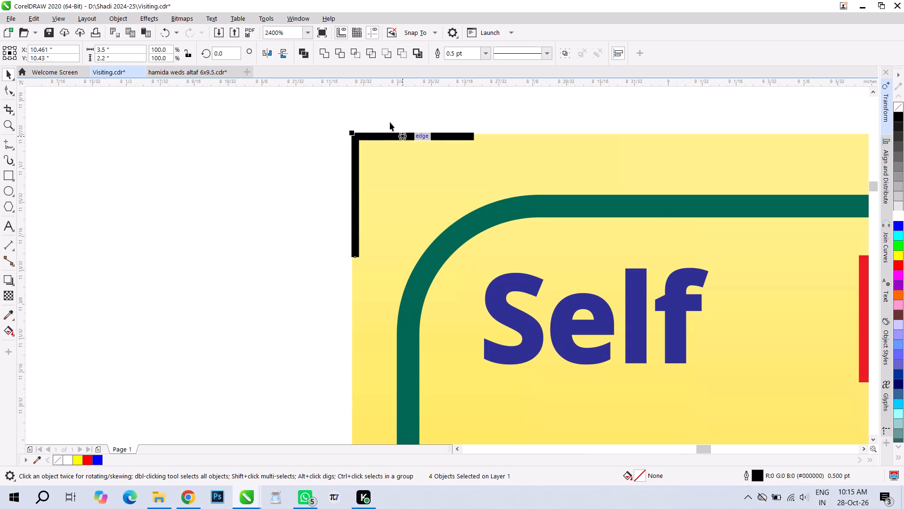
Align the top-left crop mark to the top and left edges of the yellow card.
scroll(387, 120, down, 5)
scroll(388, 420, up, 1)
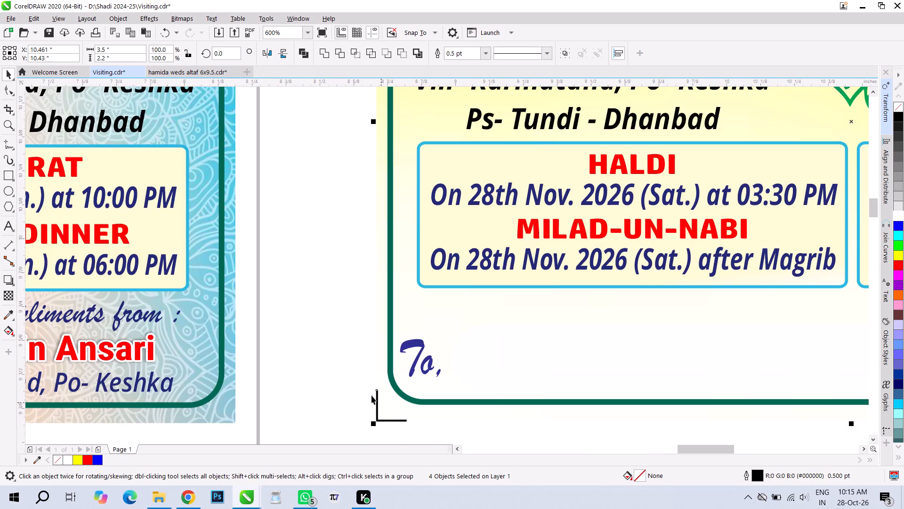
scroll(351, 386, down, 2)
scroll(599, 241, up, 4)
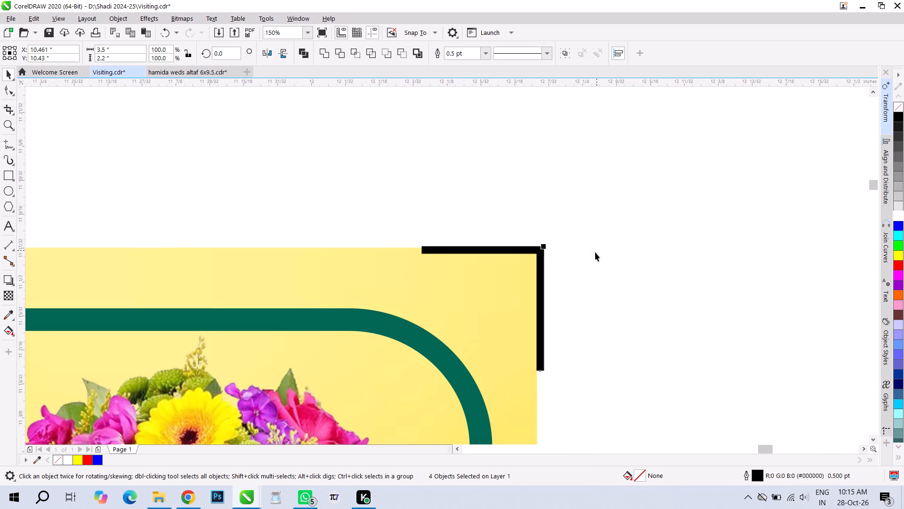
scroll(589, 233, down, 3)
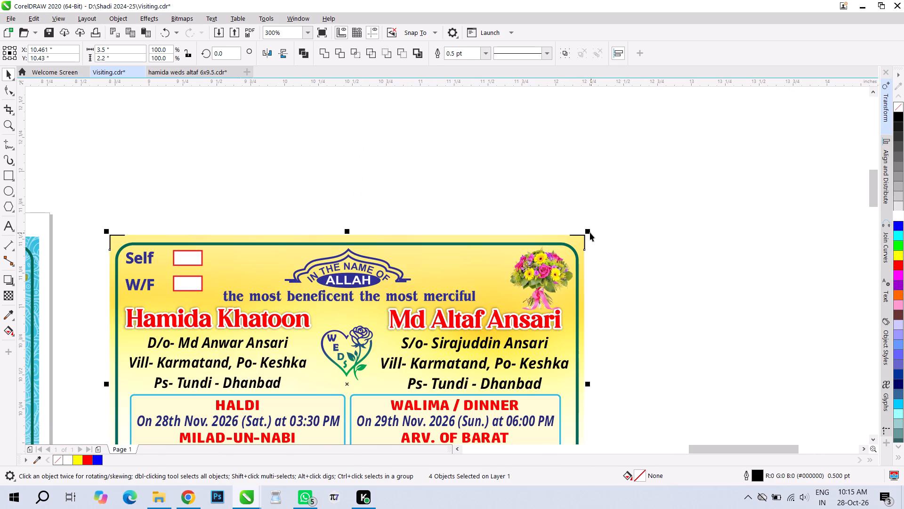
scroll(599, 205, down, 1)
drag(349, 201, 369, 237)
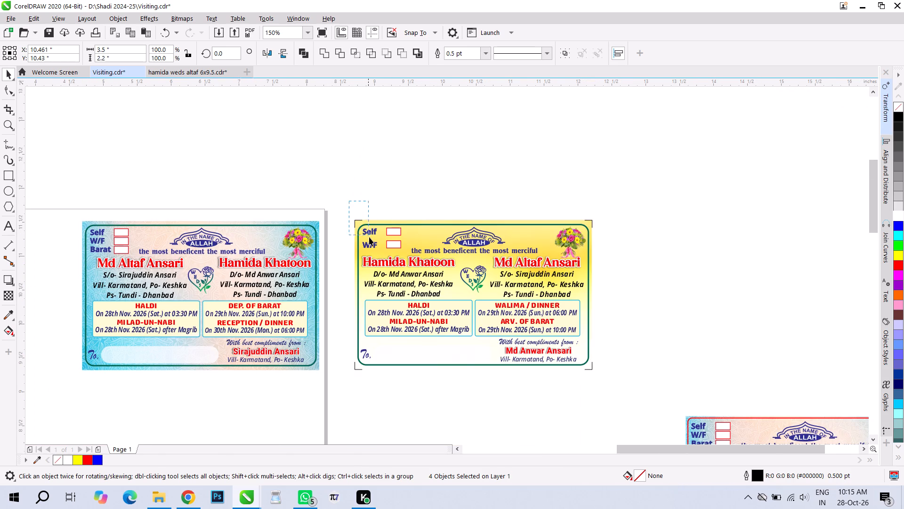
drag(369, 237, 370, 238)
scroll(371, 231, up, 1)
shift+click(383, 212)
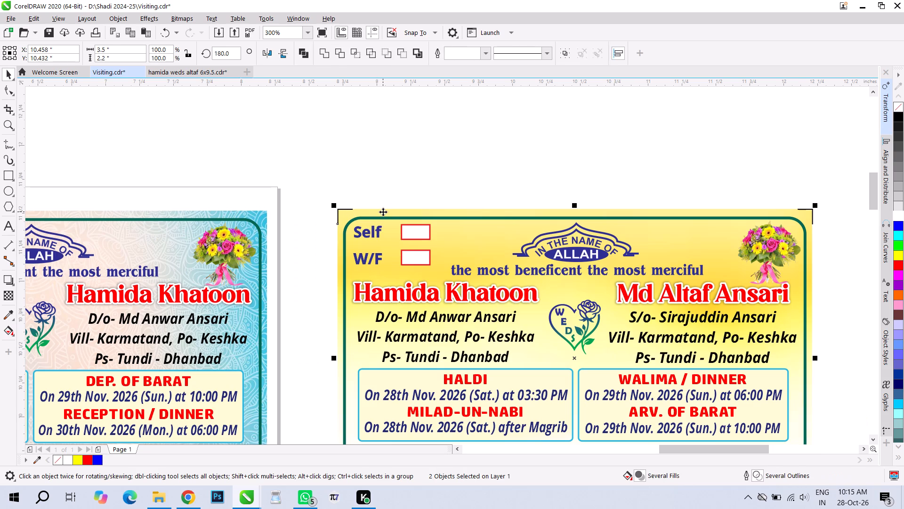
key(t)
key(l)
Align the top-right crop mark to the top and right edges of the yellow card.
drag(779, 189, 828, 208)
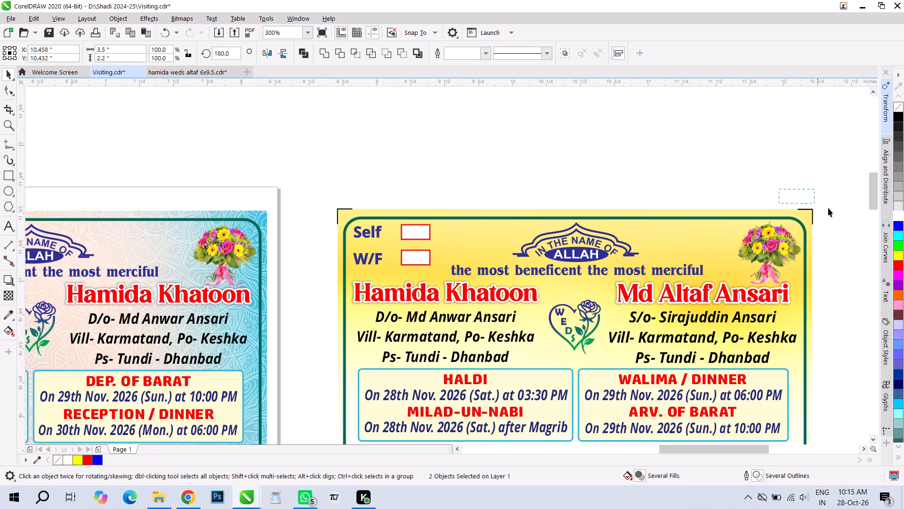
drag(828, 208, 847, 231)
shift+click(757, 211)
key(t)
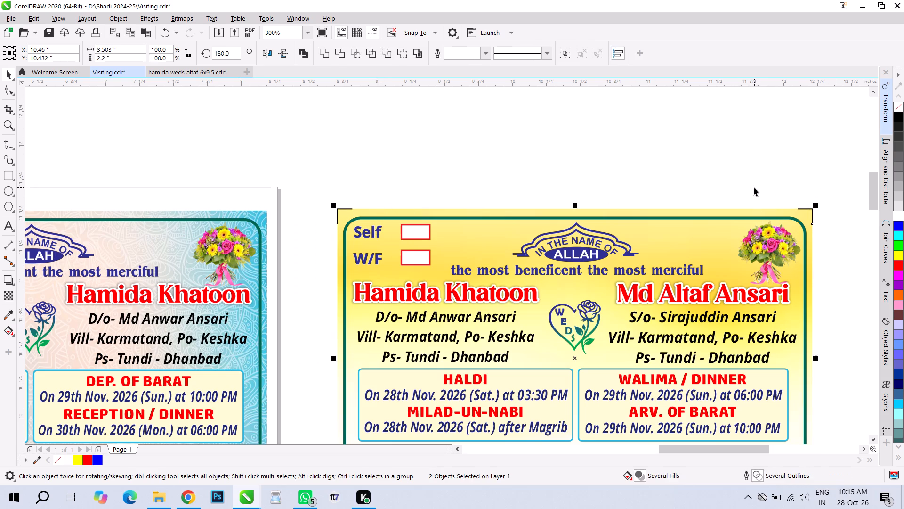
key(r)
Align the bottom-left crop mark to the bottom and left edges of the yellow card.
scroll(561, 184, down, 1)
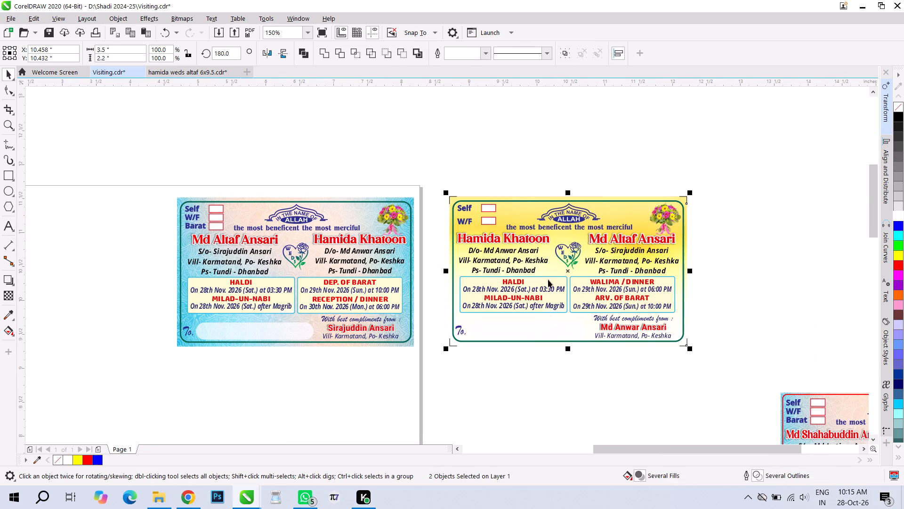
scroll(538, 361, up, 2)
drag(213, 272, 283, 331)
shift+click(359, 261)
shift+click(359, 261)
shift+click(353, 302)
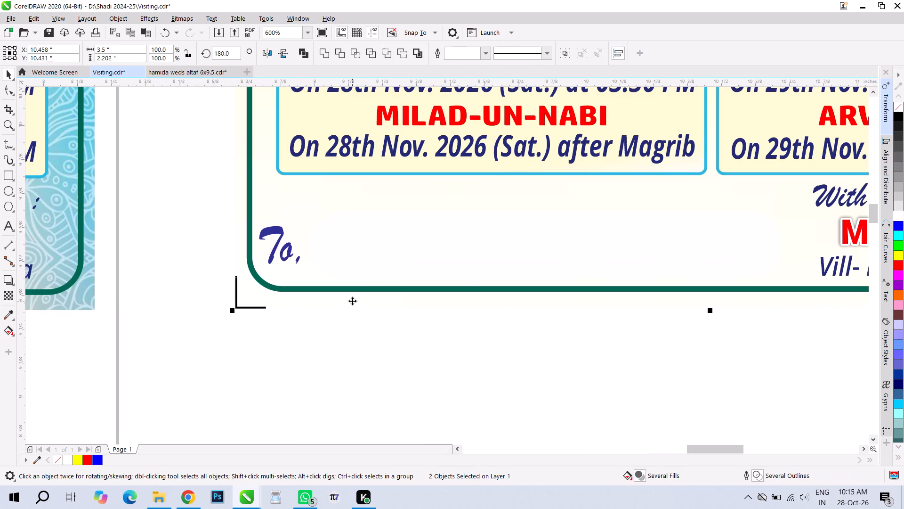
key(b)
key(l)
Align the bottom-right crop mark to the bottom and right edges of the yellow card.
scroll(210, 301, down, 1)
drag(726, 316, 683, 287)
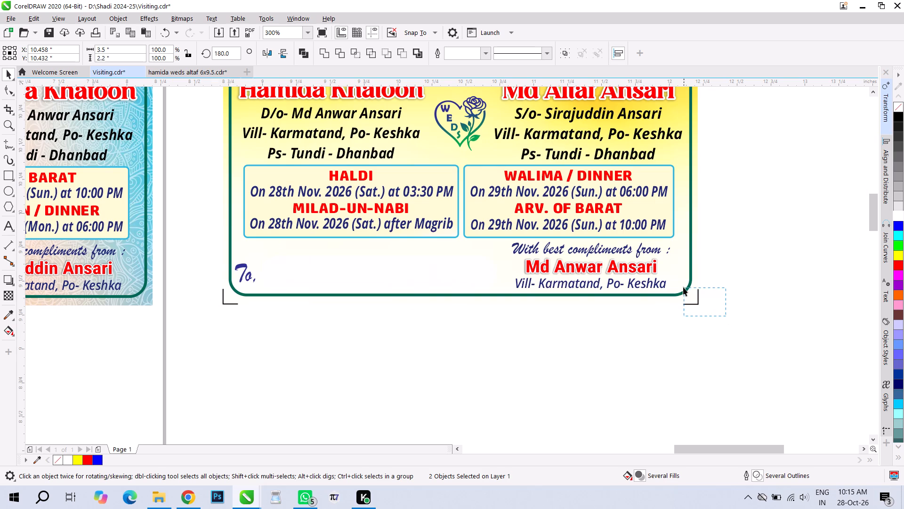
drag(683, 287, 681, 284)
shift+click(658, 300)
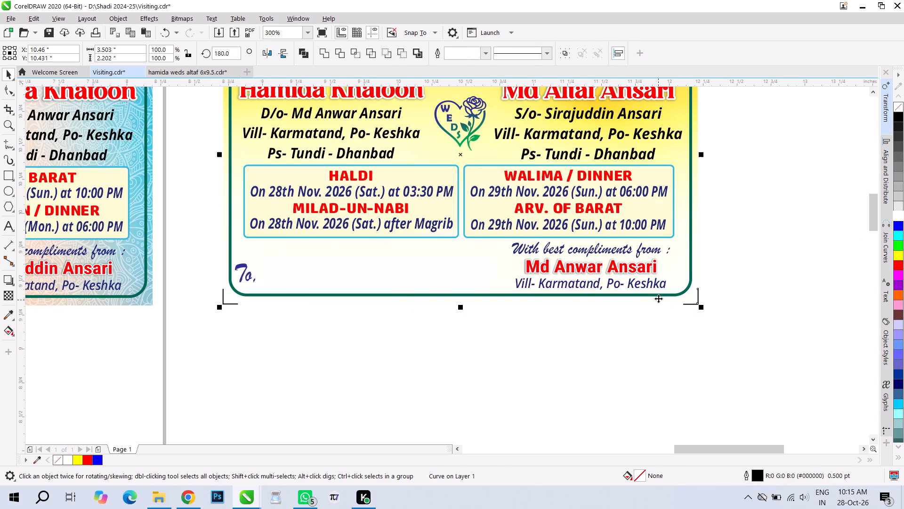
key(b)
key(r)
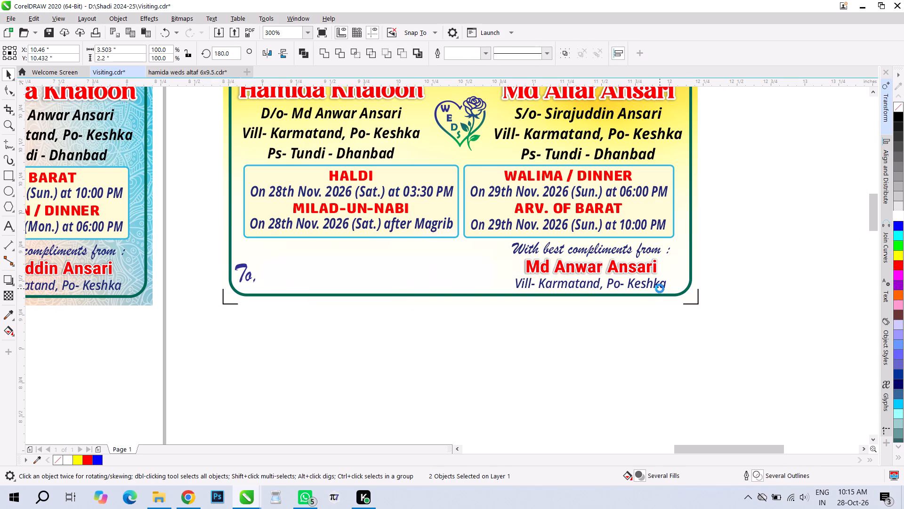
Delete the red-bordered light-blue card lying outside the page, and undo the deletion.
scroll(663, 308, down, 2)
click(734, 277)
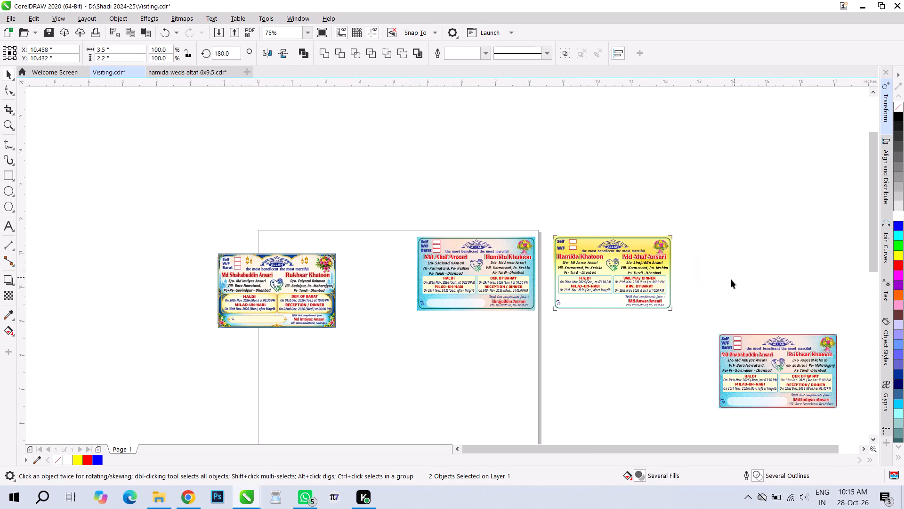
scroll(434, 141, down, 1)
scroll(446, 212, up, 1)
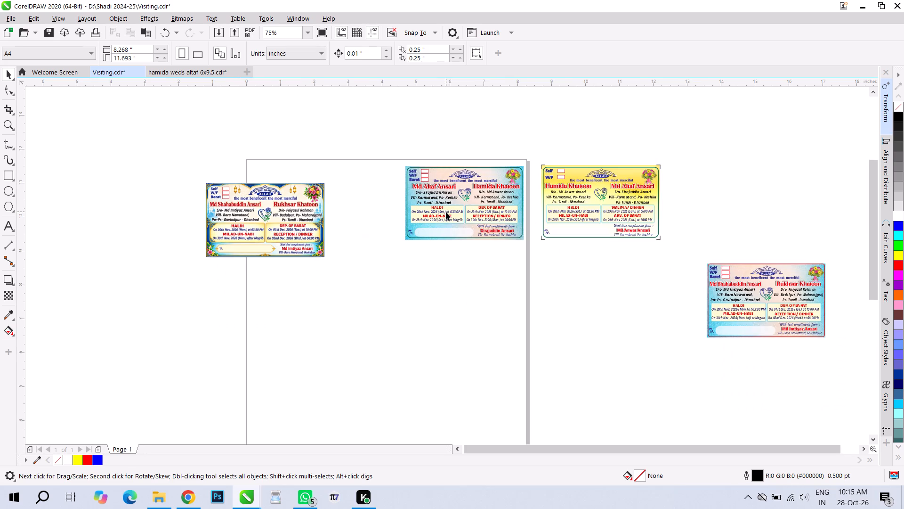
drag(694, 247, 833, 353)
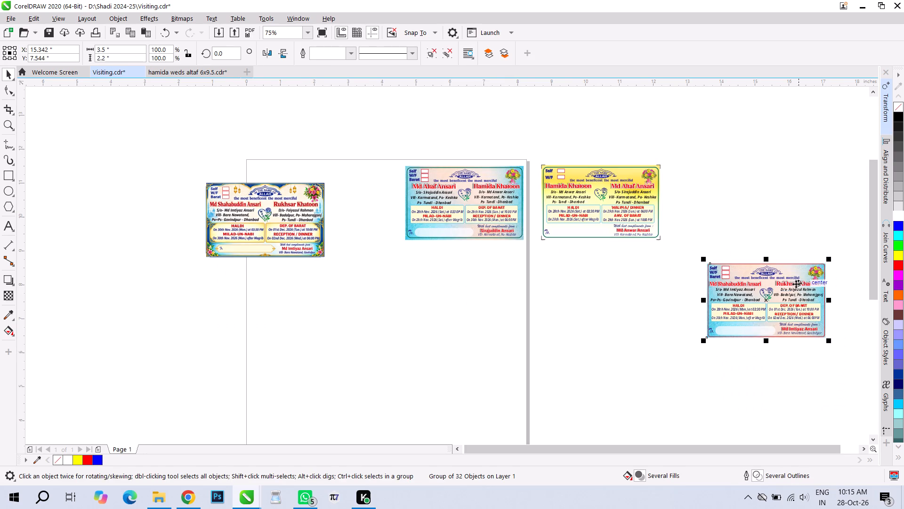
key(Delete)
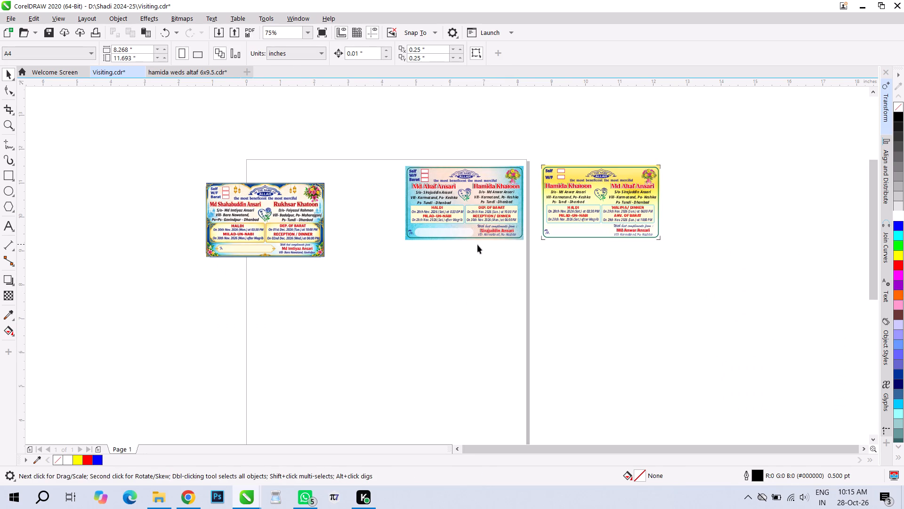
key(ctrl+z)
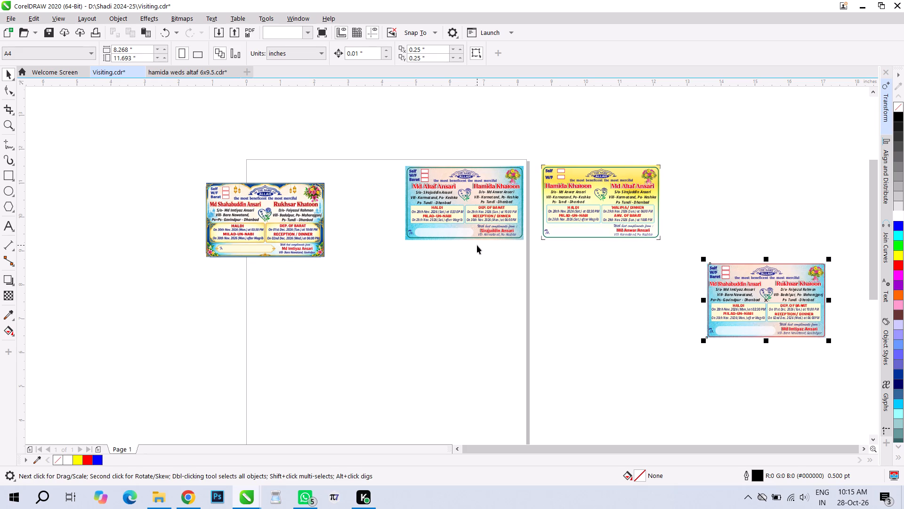
Save the Visiting.cdr document.
key(ctrl+s)
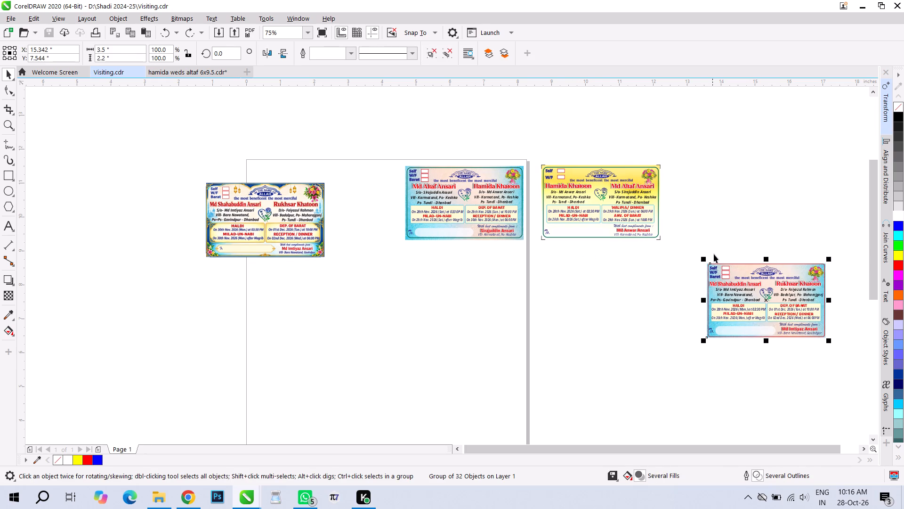
Delete the grouped red-bordered light-blue card outside the page.
key(Delete)
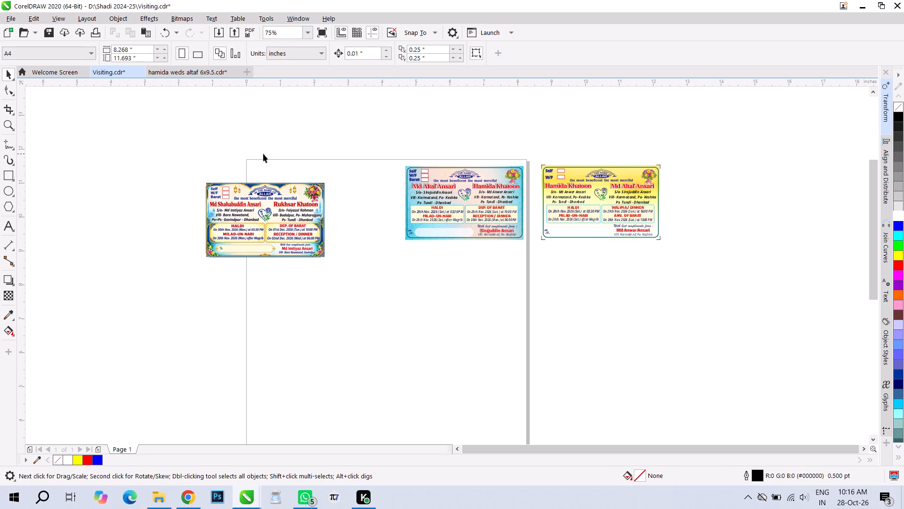
Move the light-blue and yellow cards together above the A4 page, to about X 3.06, Y 13.98 inches.
scroll(263, 153, down, 1)
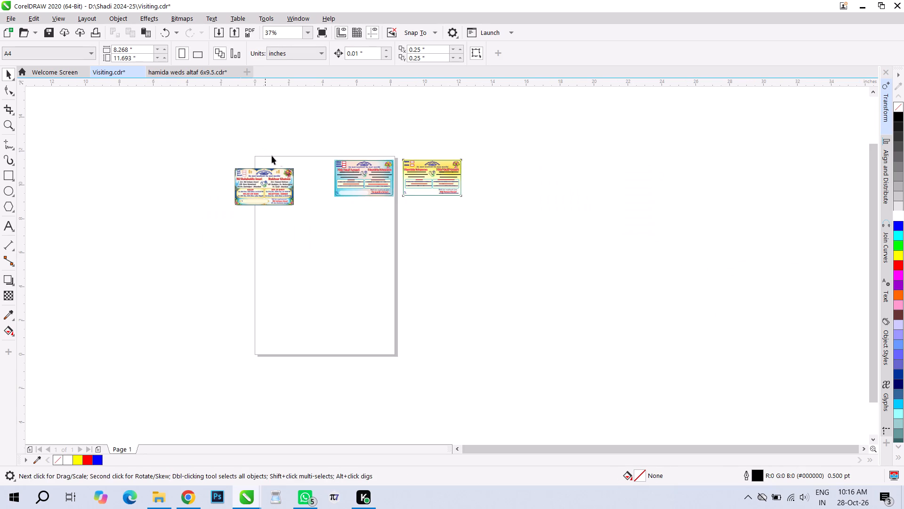
drag(327, 140, 506, 226)
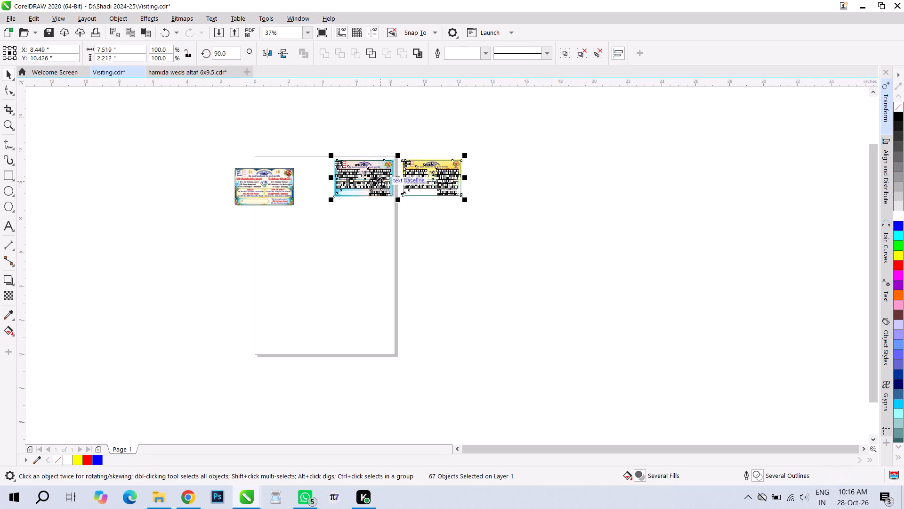
drag(380, 182, 290, 123)
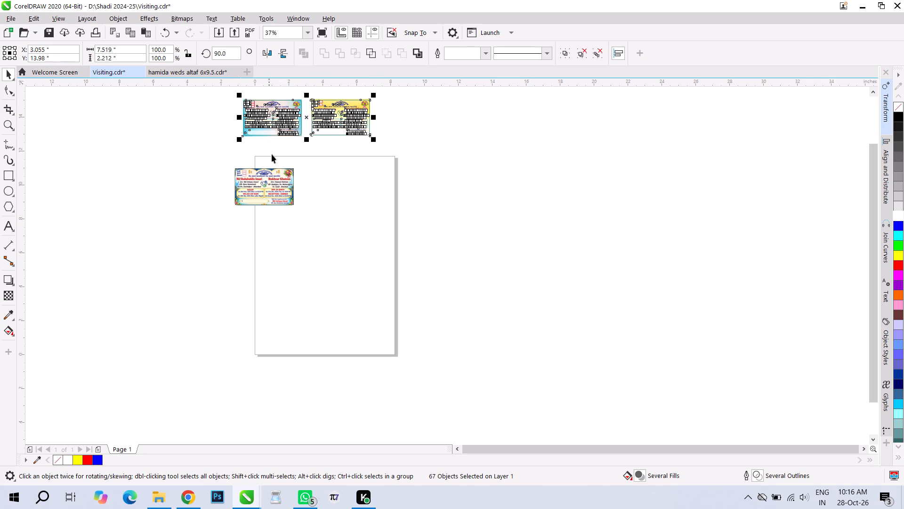
Select all text objects on the light-blue and yellow cards and convert them to curves.
key(ctrl+q)
click(206, 127)
click(35, 18)
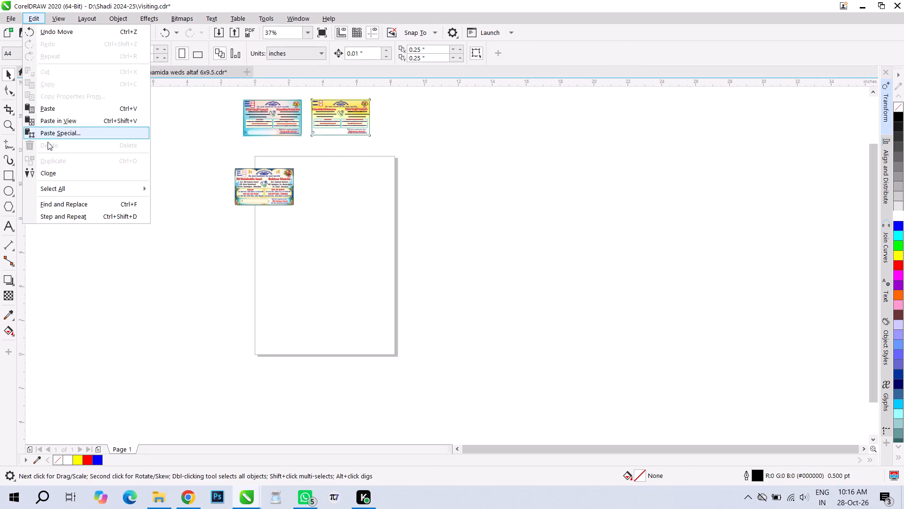
click(49, 187)
click(180, 198)
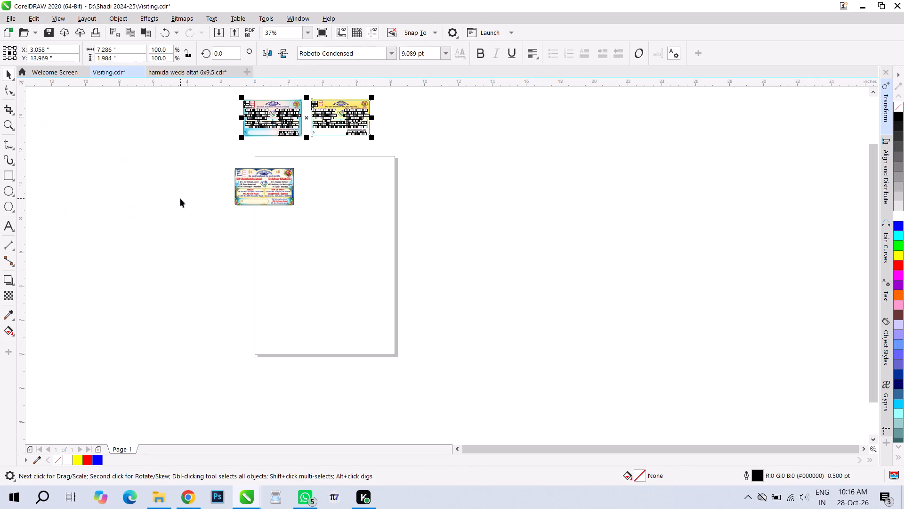
key(ctrl+q)
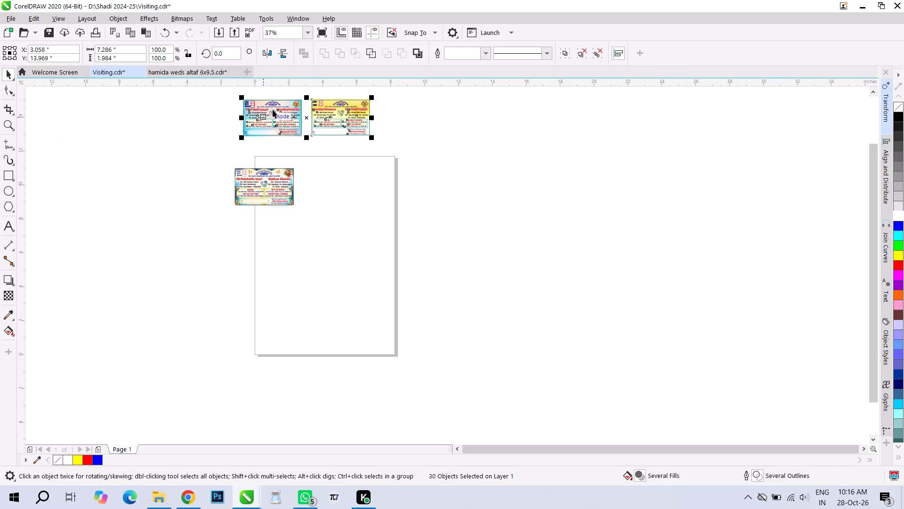
scroll(282, 101, up, 2)
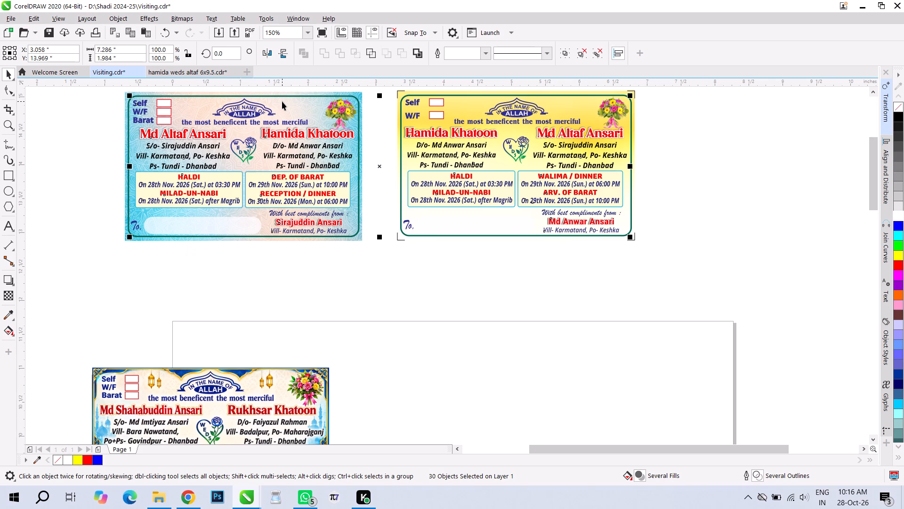
Ungroup all objects in the light-blue card, select all remaining text and convert it to curves.
scroll(222, 125, down, 1)
click(151, 107)
drag(153, 102, 212, 134)
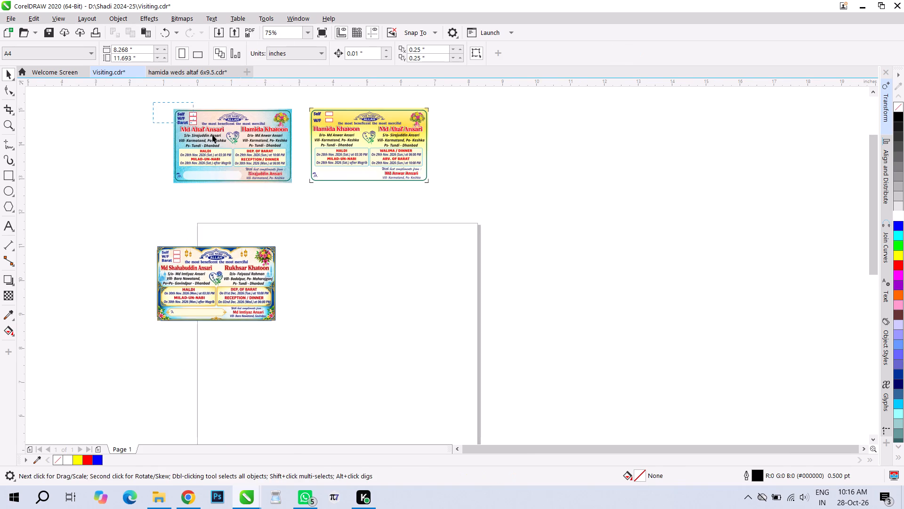
drag(212, 134, 305, 203)
click(593, 53)
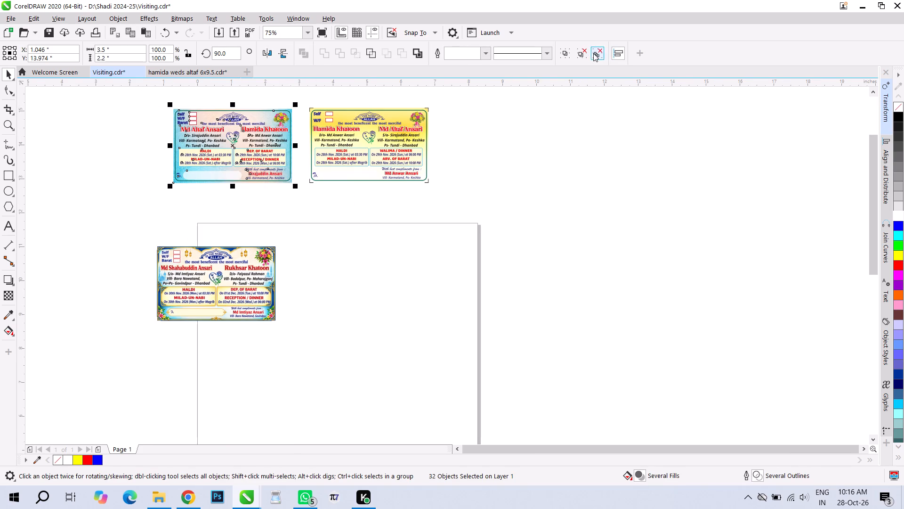
click(143, 130)
click(34, 23)
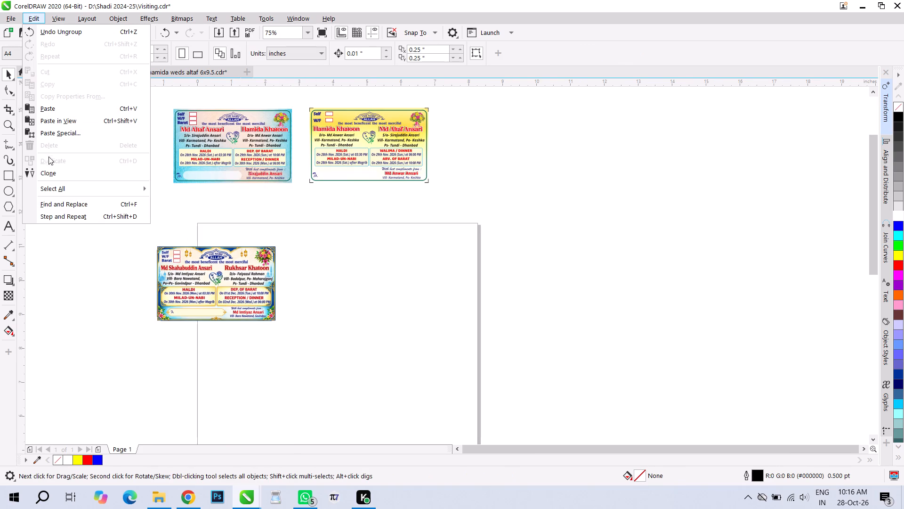
click(51, 189)
click(178, 206)
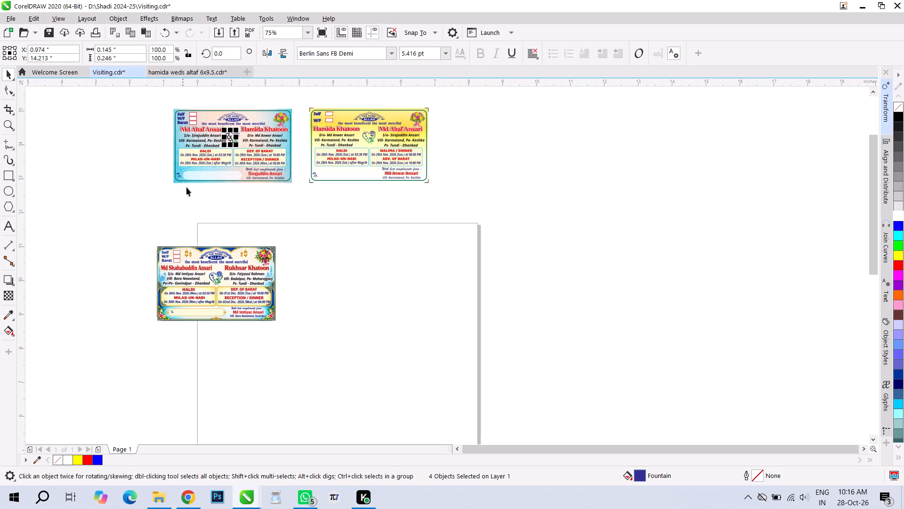
key(ctrl+q)
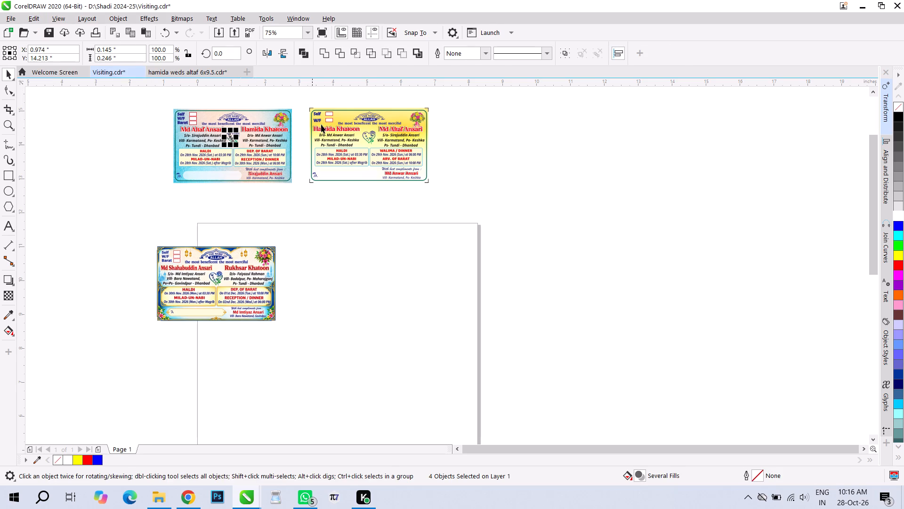
Ungroup all objects in the yellow card, select all remaining text and convert it to curves.
drag(300, 100, 462, 202)
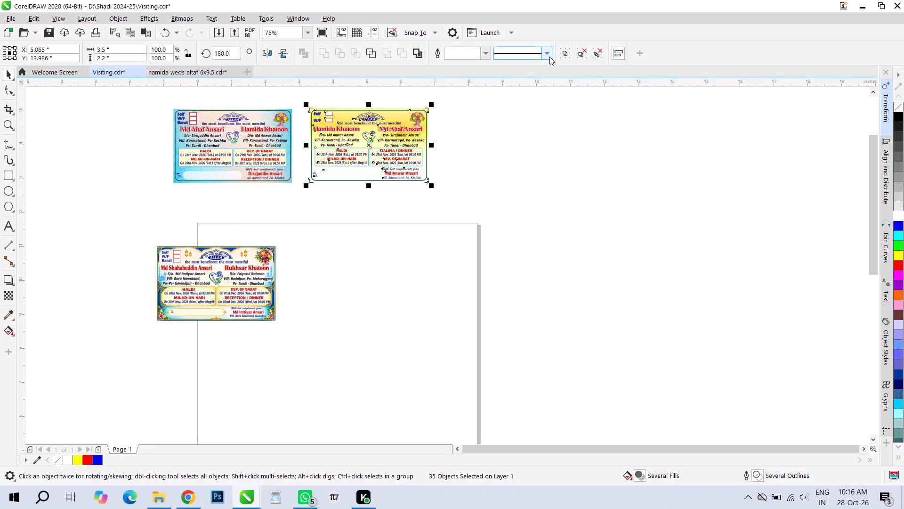
click(596, 57)
click(564, 143)
click(32, 19)
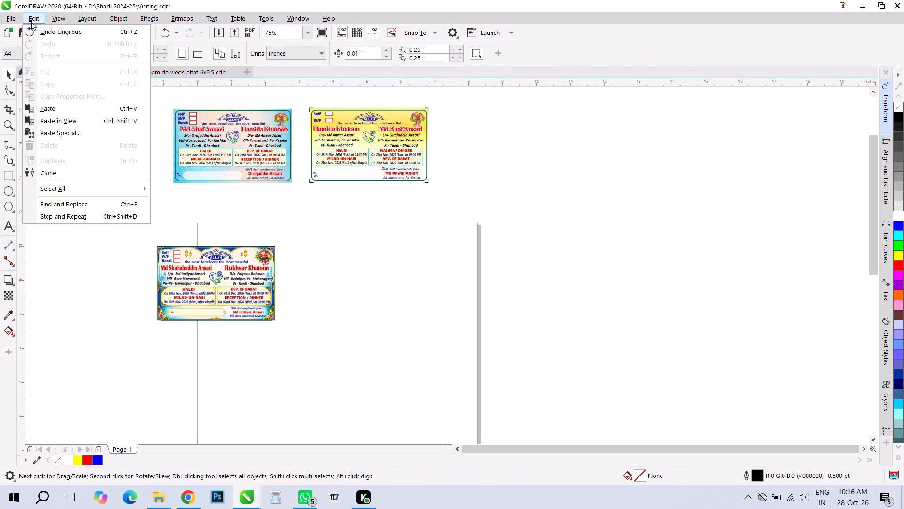
drag(38, 173, 110, 188)
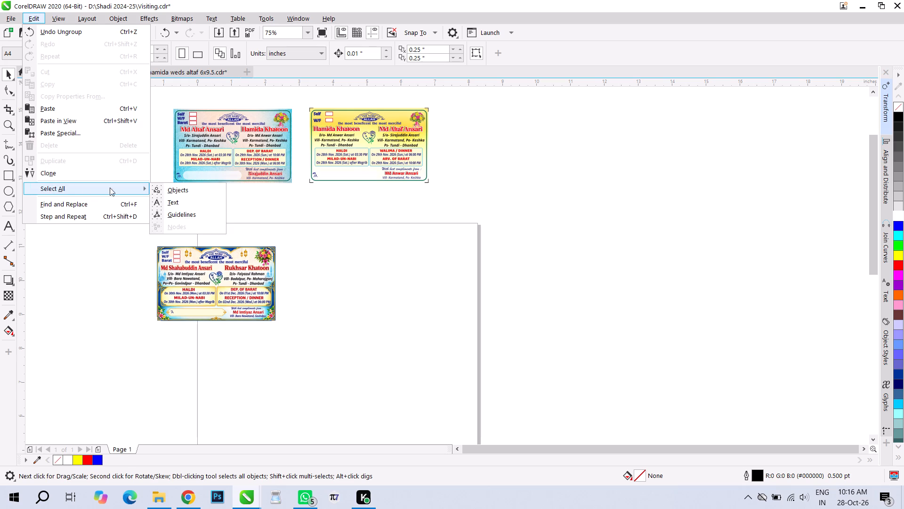
drag(110, 188, 166, 204)
key(ctrl+q)
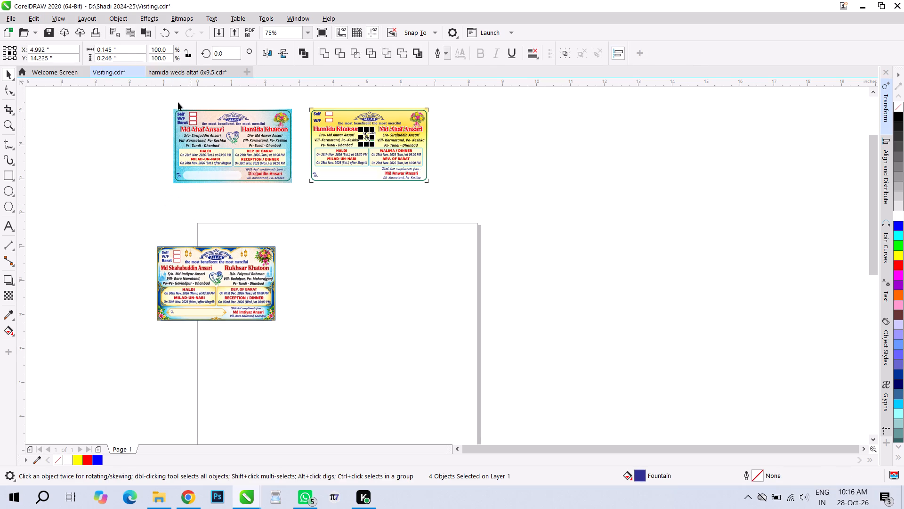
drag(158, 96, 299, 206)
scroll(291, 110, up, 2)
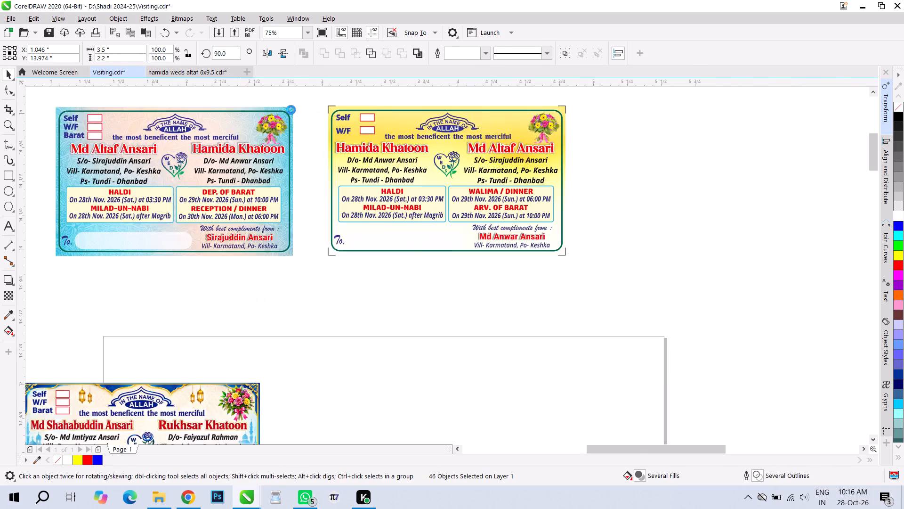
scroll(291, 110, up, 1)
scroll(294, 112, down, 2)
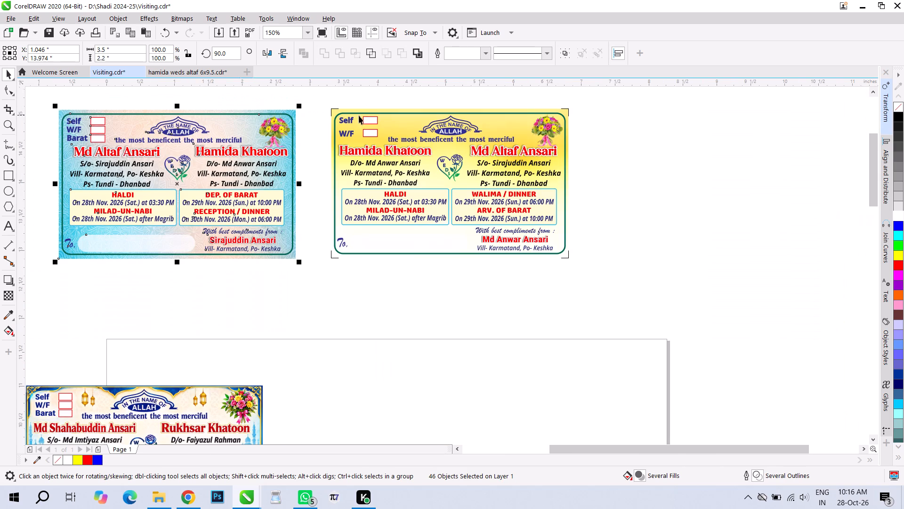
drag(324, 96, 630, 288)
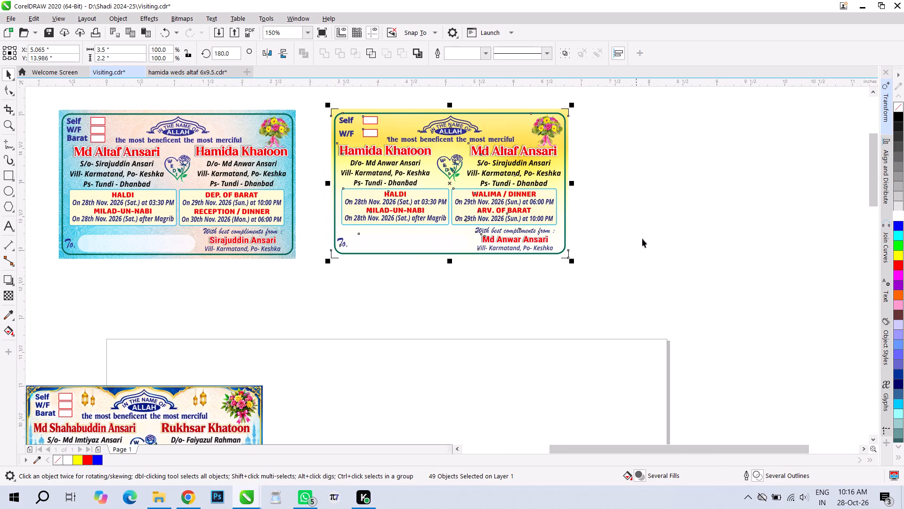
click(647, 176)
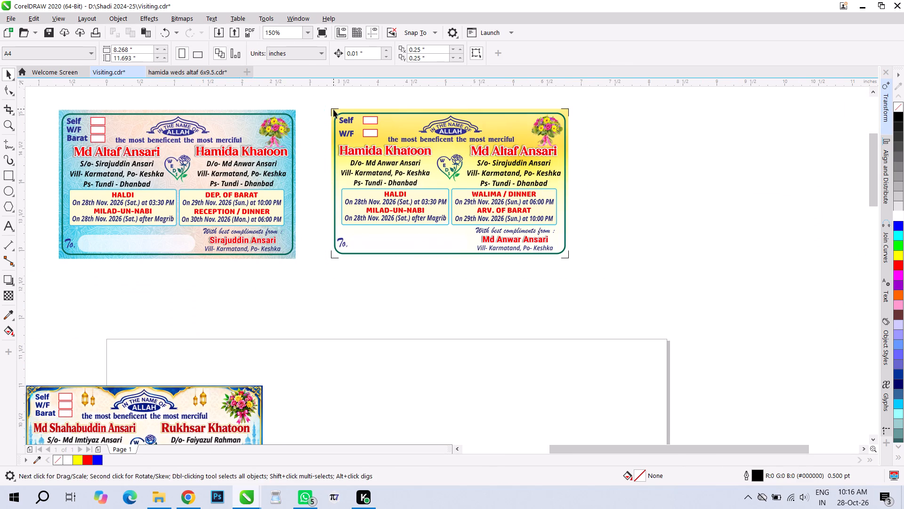
Copy the yellow card's two top crop marks and align the copies to the light-blue card's top-right and top-left corners.
drag(323, 103, 577, 120)
drag(566, 111, 347, 101)
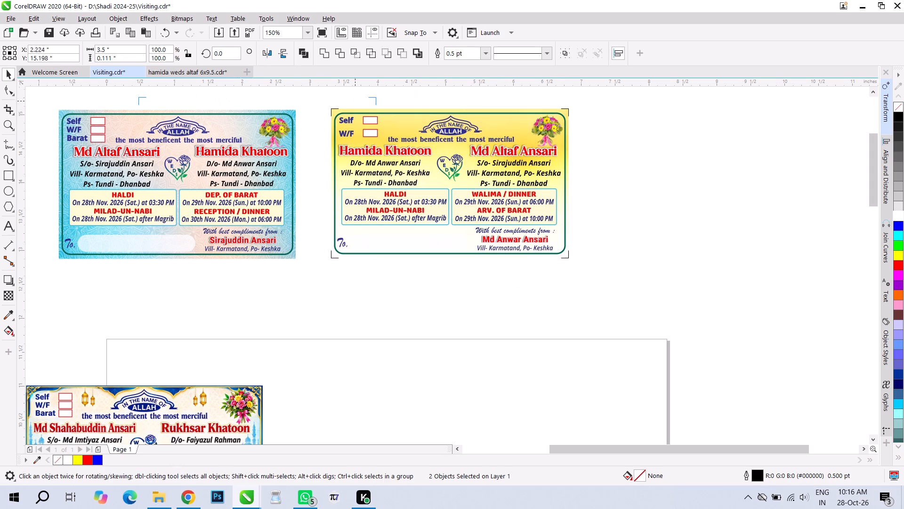
drag(347, 101, 291, 102)
right_click(291, 102)
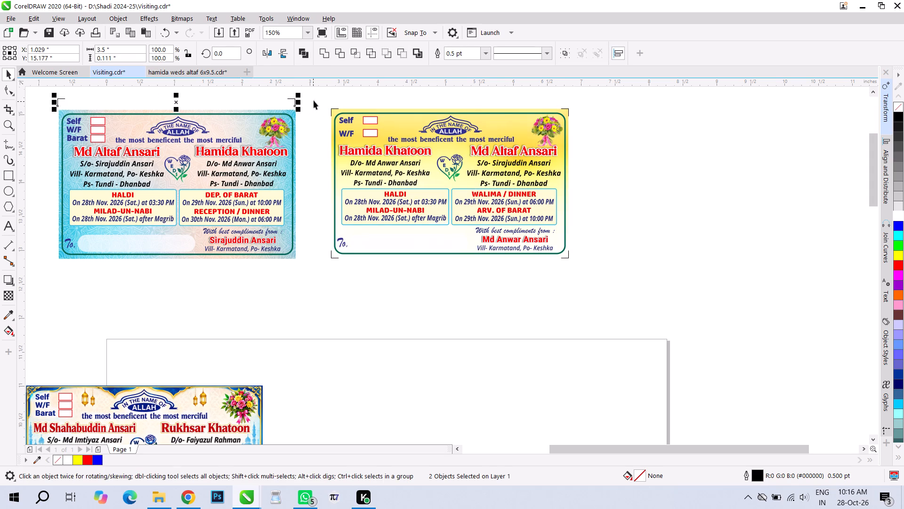
click(315, 98)
click(293, 99)
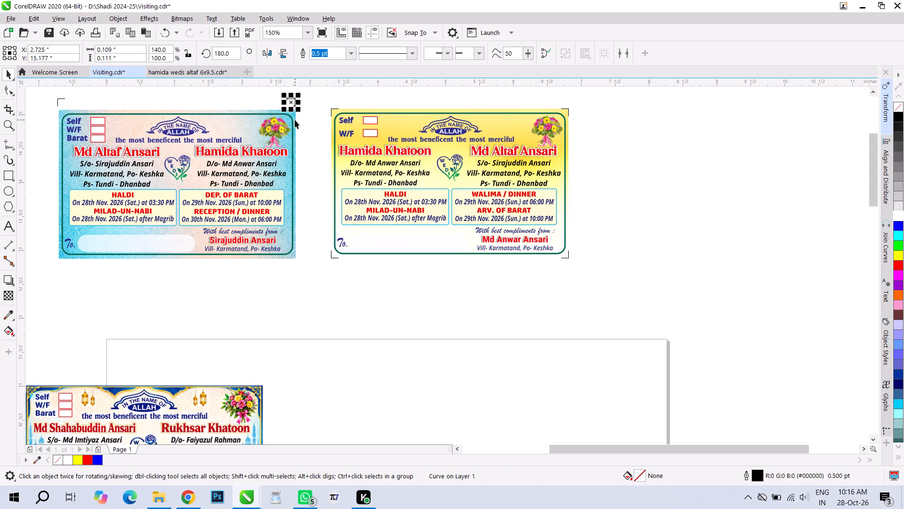
shift+click(295, 119)
key(t)
key(r)
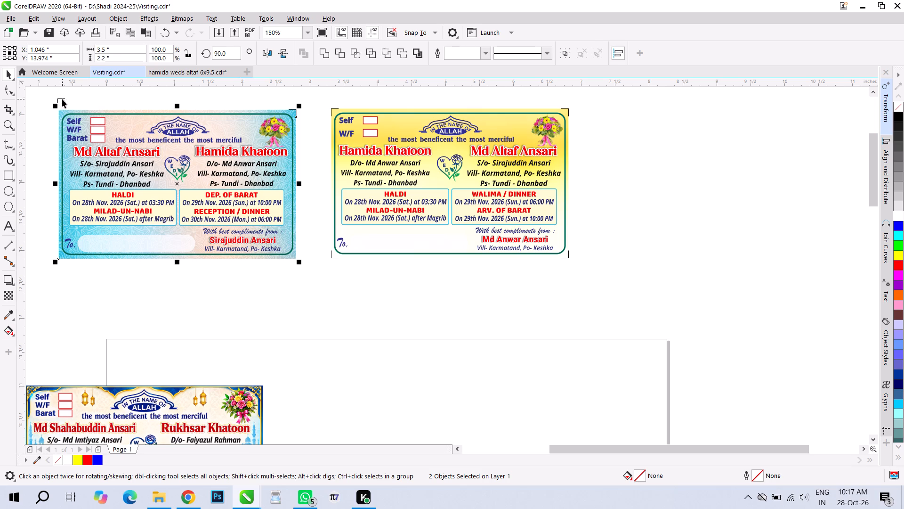
click(62, 99)
shift+click(92, 109)
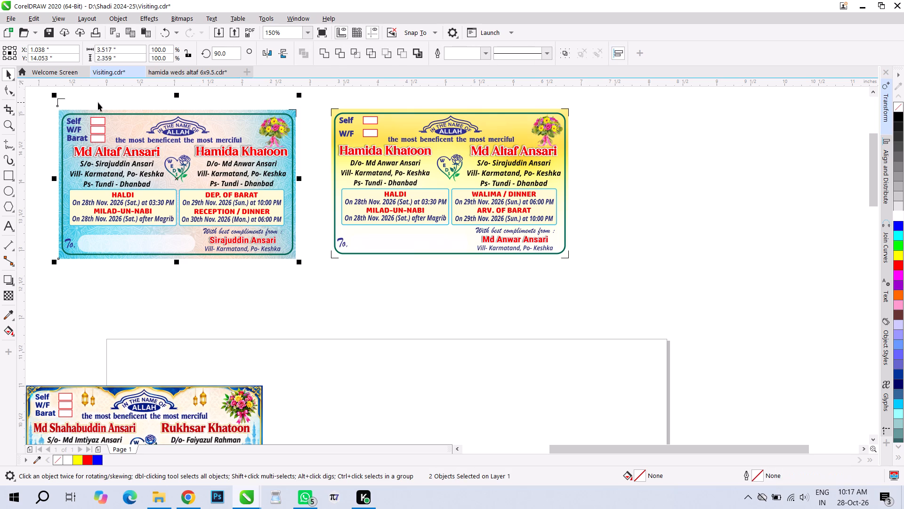
key(t)
key(l)
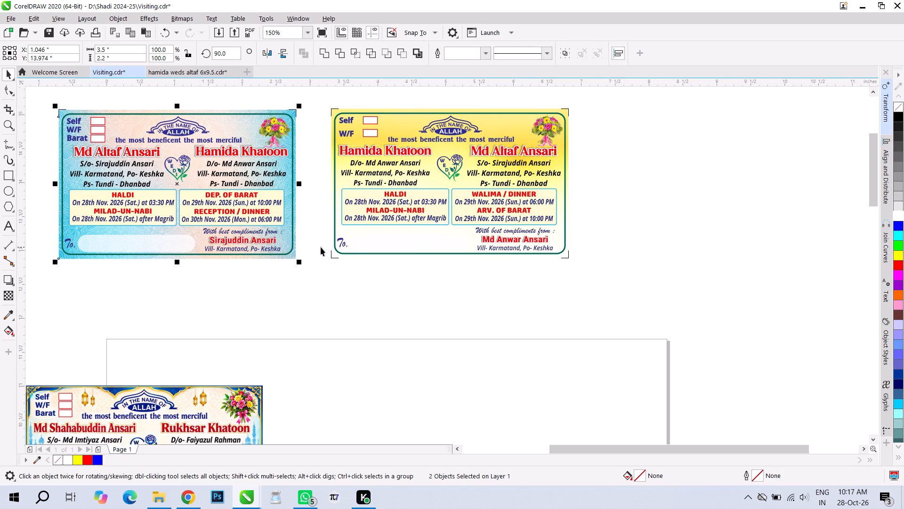
Copy the yellow card's two bottom crop marks and align the copies to the light-blue card's bottom-right and bottom-left corners.
drag(321, 247, 667, 293)
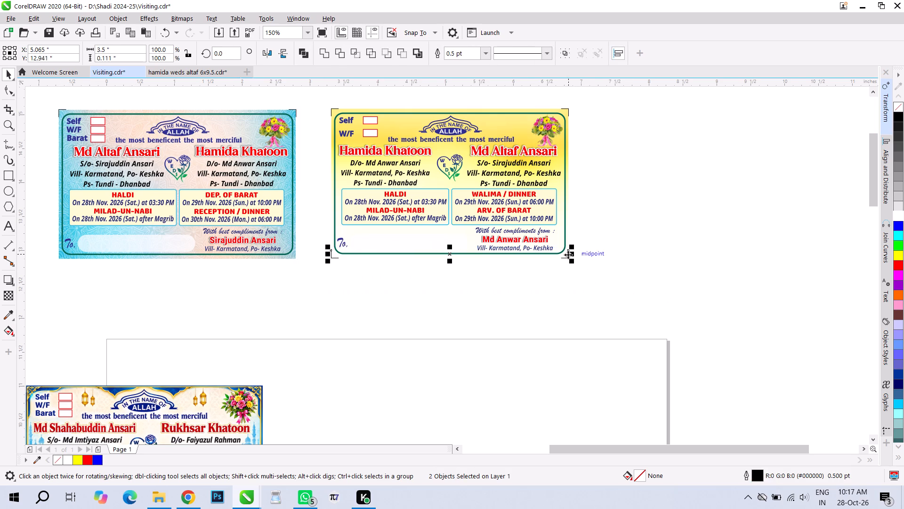
drag(568, 254, 287, 275)
right_click(287, 275)
click(307, 272)
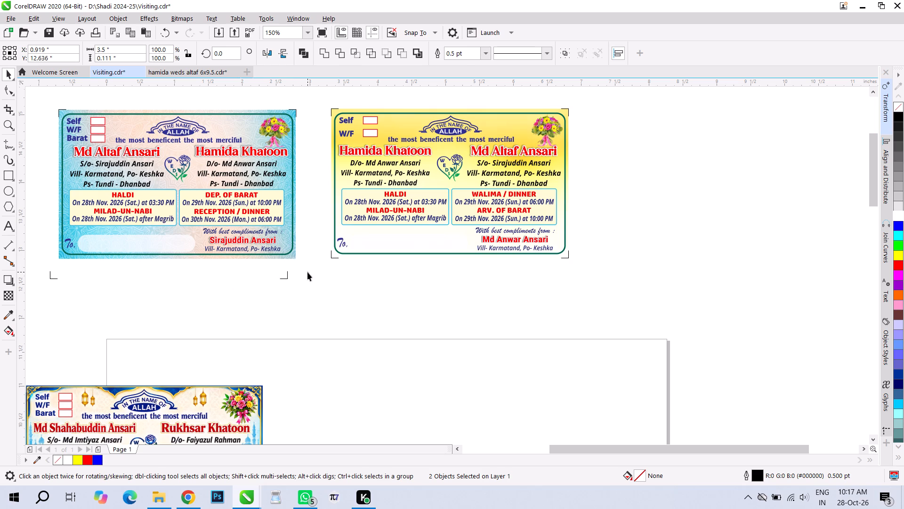
click(287, 277)
shift+click(296, 254)
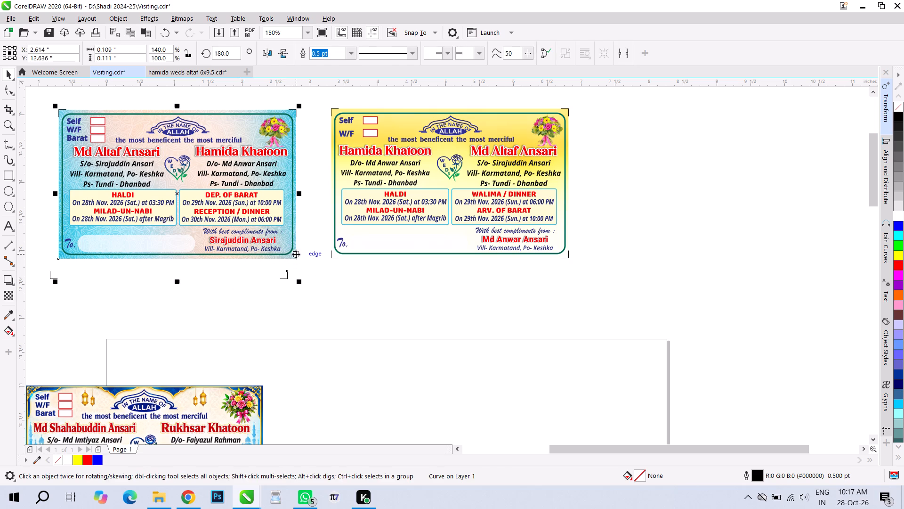
key(b)
key(r)
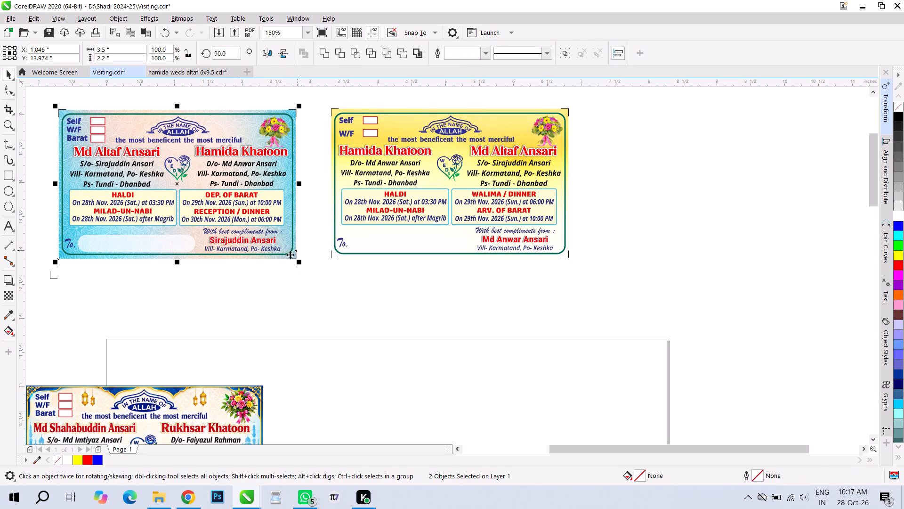
click(55, 277)
shift+click(72, 257)
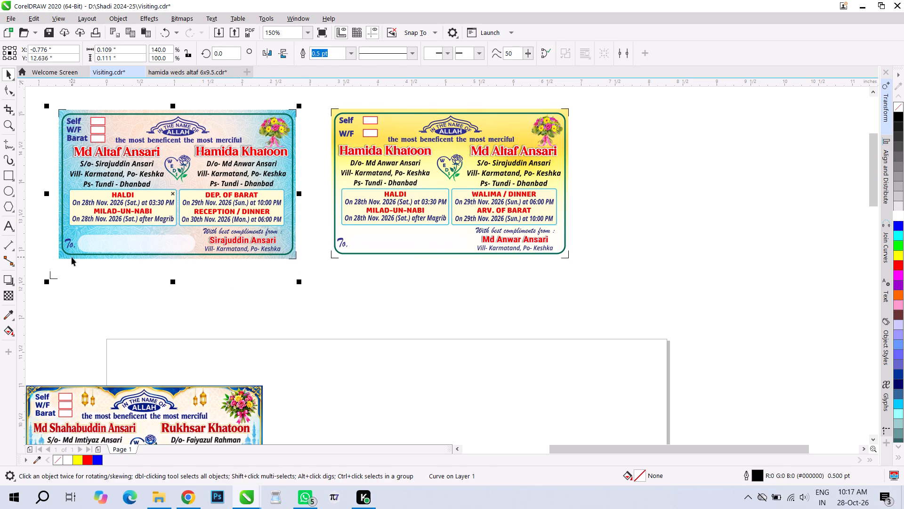
key(b)
key(l)
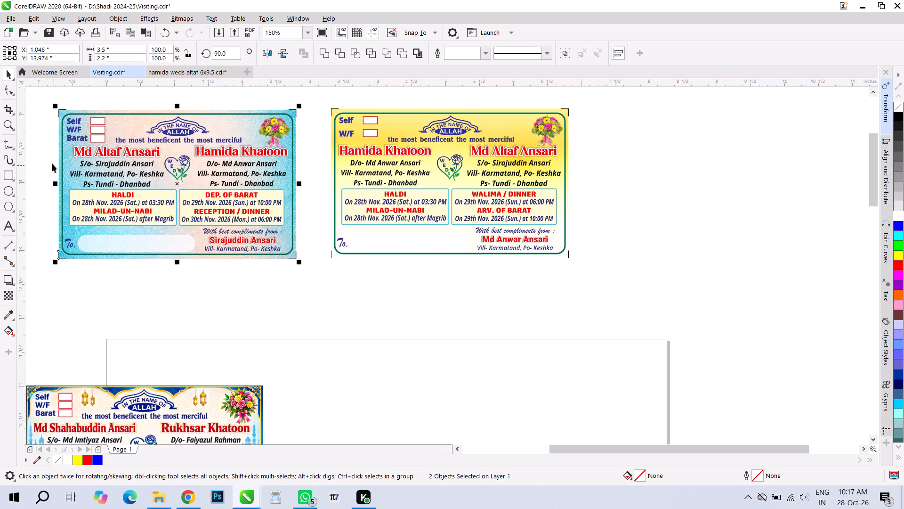
click(50, 123)
Group the light-blue card and the yellow card separately, each with its own crop marks.
drag(53, 94, 323, 275)
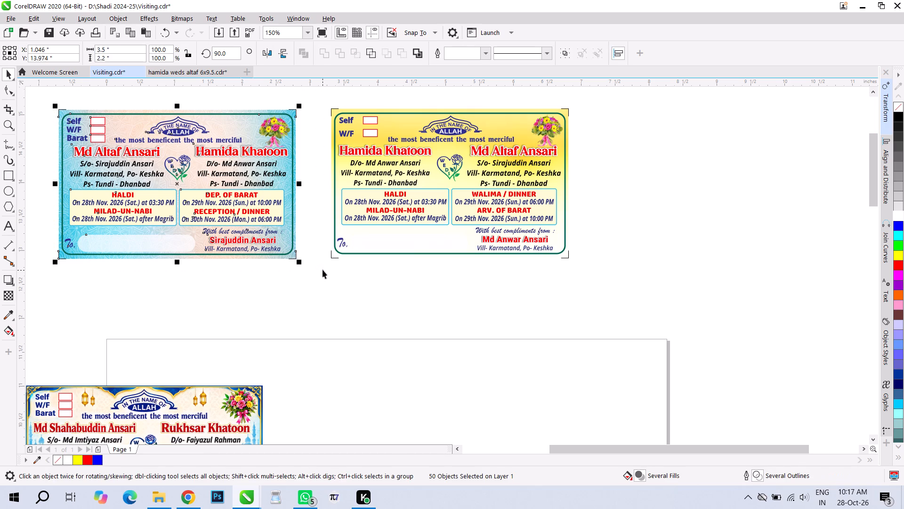
key(ctrl+g)
drag(317, 99, 624, 277)
key(ctrl+g)
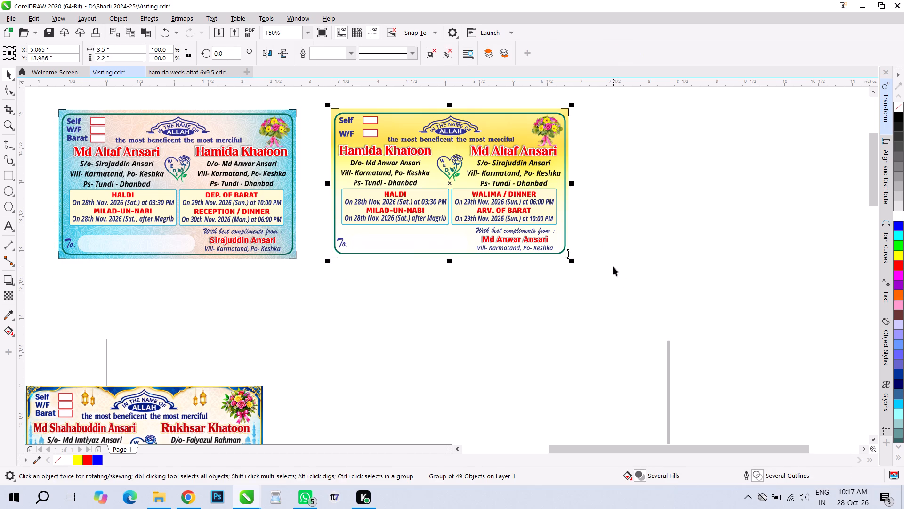
Set the page size to 18 inches wide by 12 inches high.
scroll(282, 145, down, 2)
scroll(289, 188, up, 1)
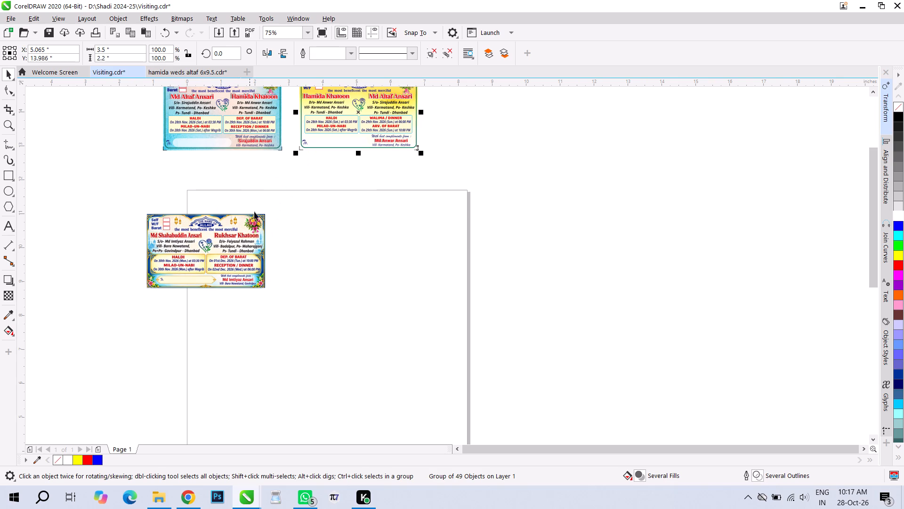
click(259, 178)
drag(141, 51, 94, 62)
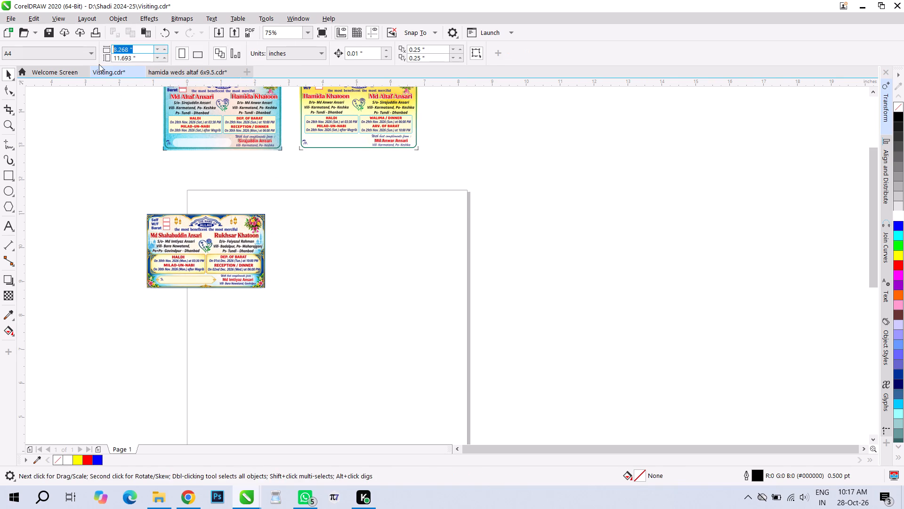
text(18)
key(Tab)
text(12)
key(Return)
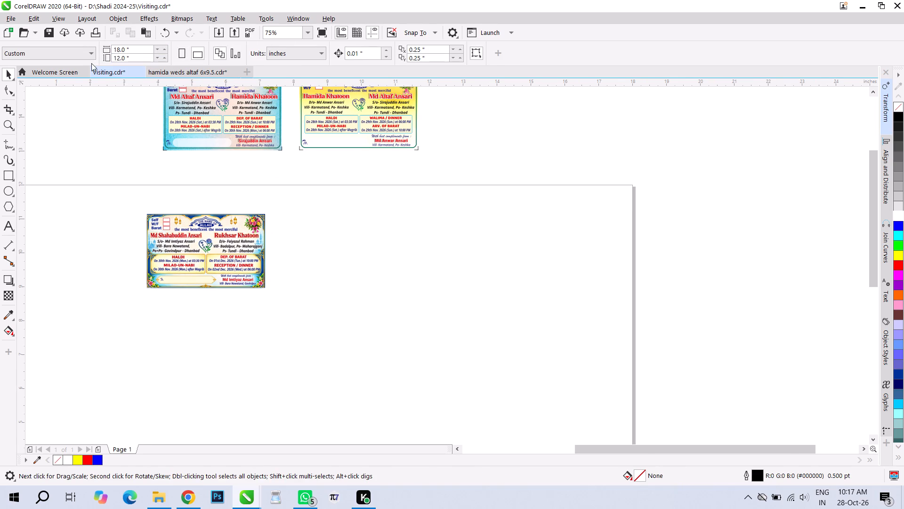
Move the blue-and-gold card into the page's top-left corner, to about X 1.98, Y 10.54 inches.
scroll(261, 152, down, 1)
scroll(148, 171, up, 1)
drag(294, 231, 194, 200)
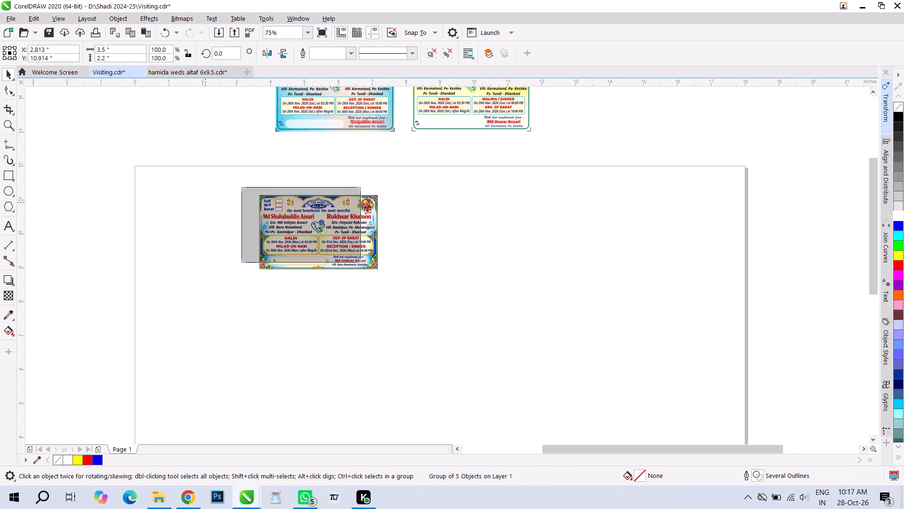
drag(194, 200, 177, 215)
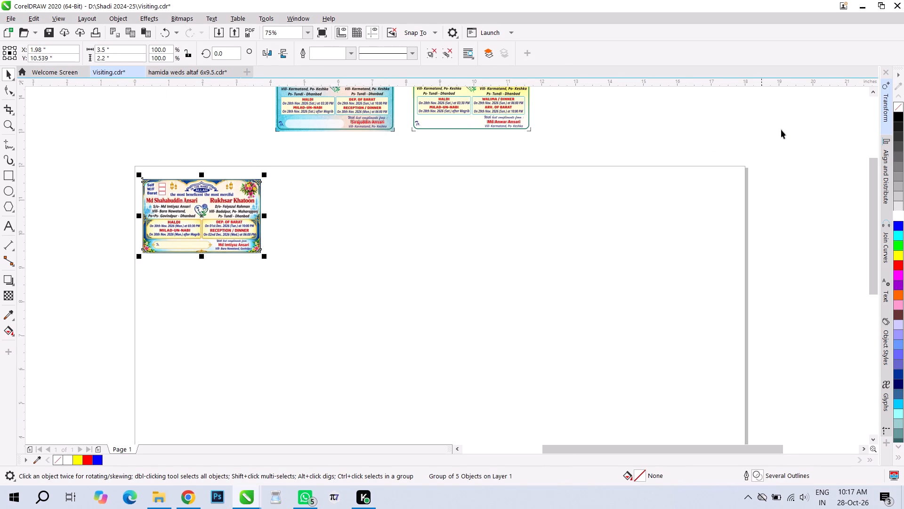
Build a five-by-five grid of the blue-and-gold card with four copies 3.5 inches across, and four copies of that row 2.2 inches down.
click(886, 147)
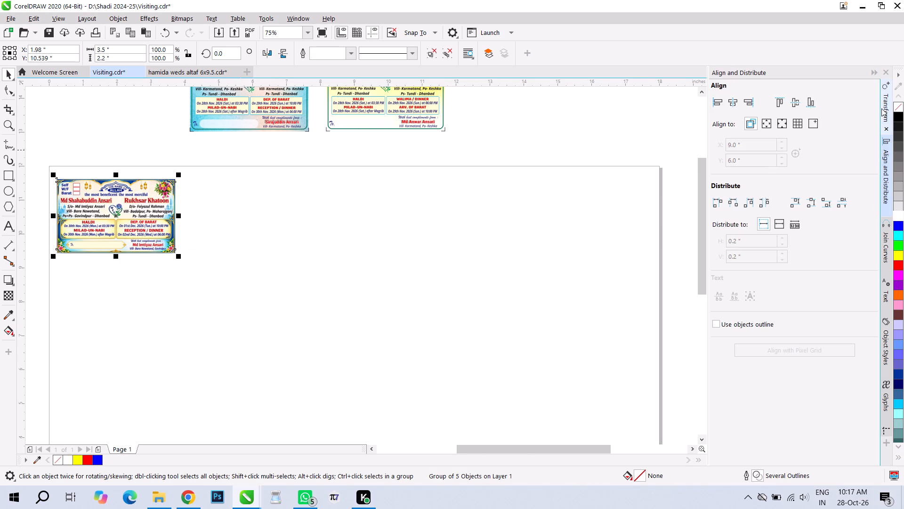
click(885, 107)
click(734, 131)
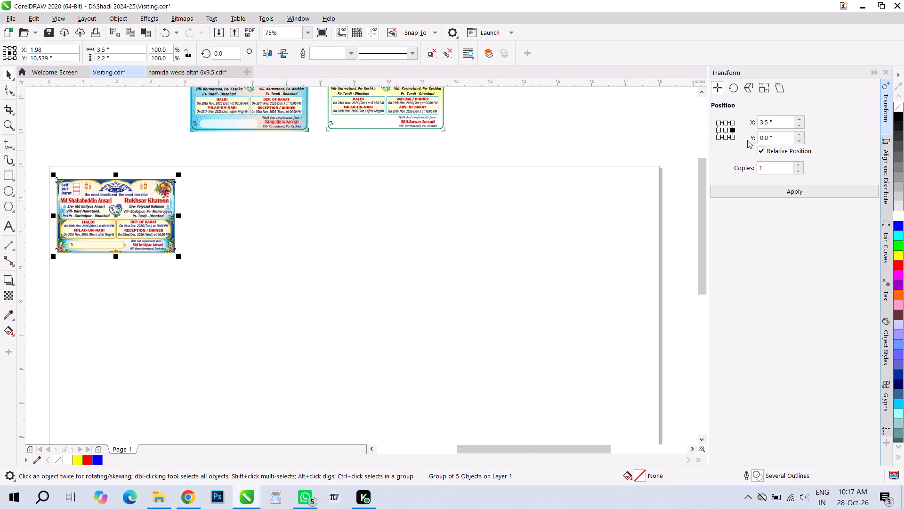
double_click(799, 165)
click(799, 165)
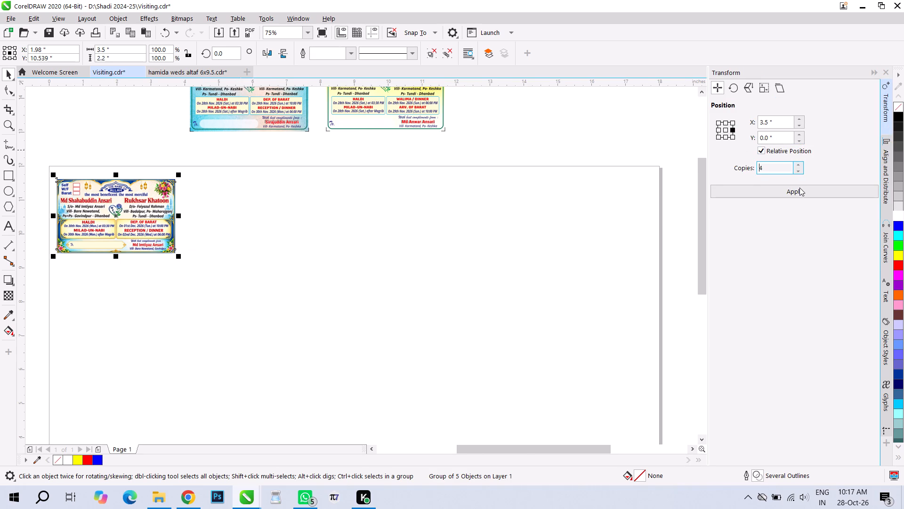
click(799, 188)
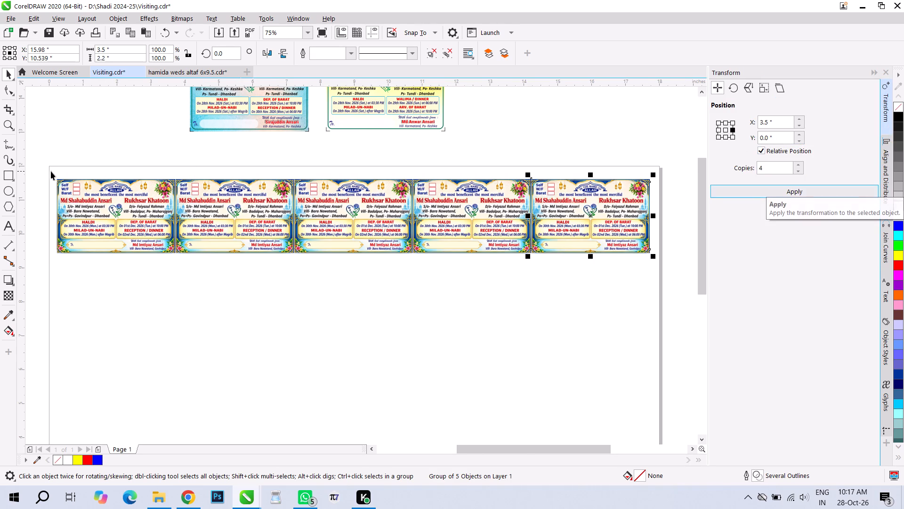
drag(51, 171, 656, 261)
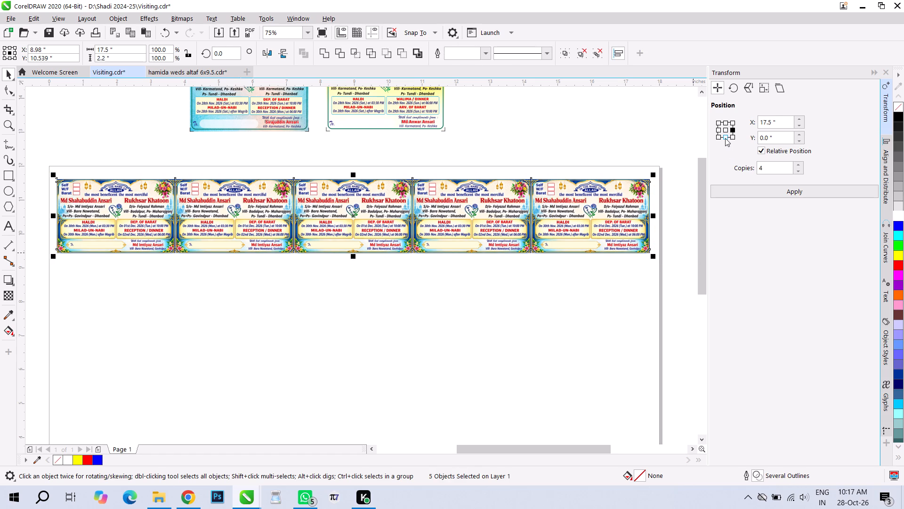
click(725, 138)
click(767, 197)
scroll(482, 155, down, 1)
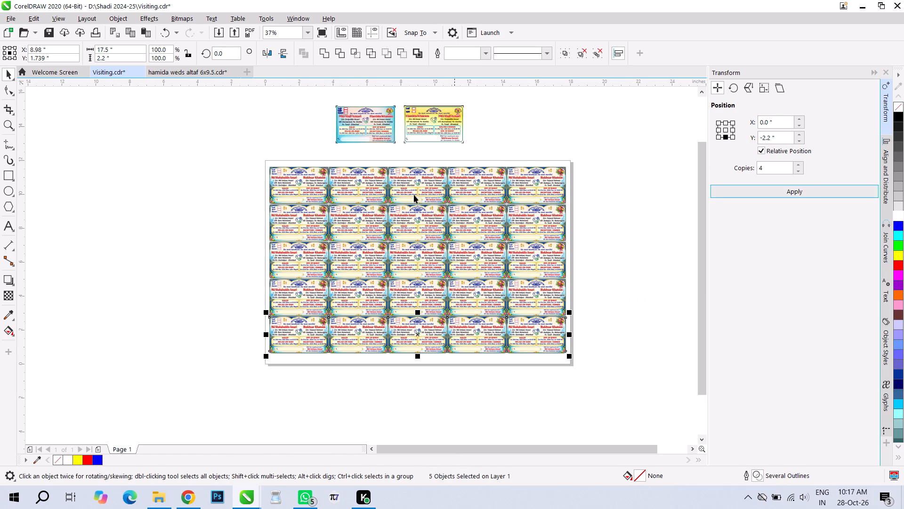
Set the height of the whole blue-and-gold card grid to 11.5 inches.
drag(246, 158, 640, 370)
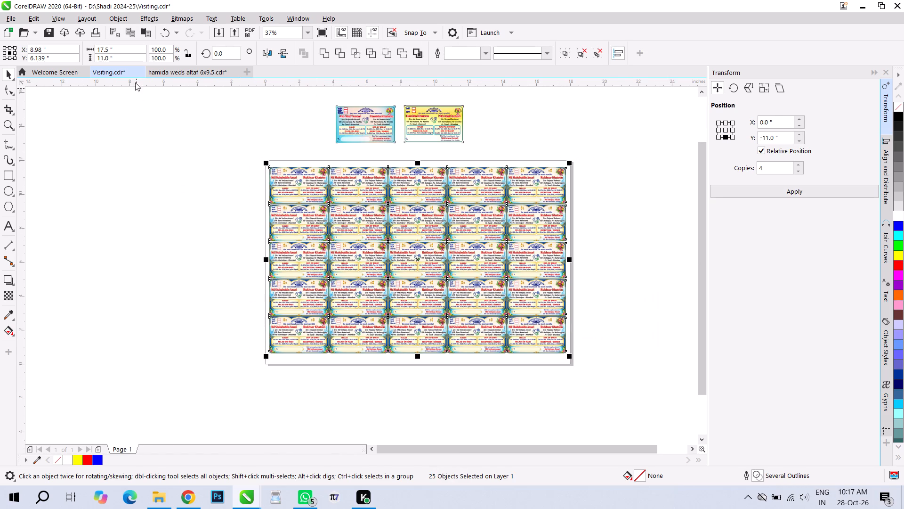
drag(125, 57, 59, 59)
text(11.5)
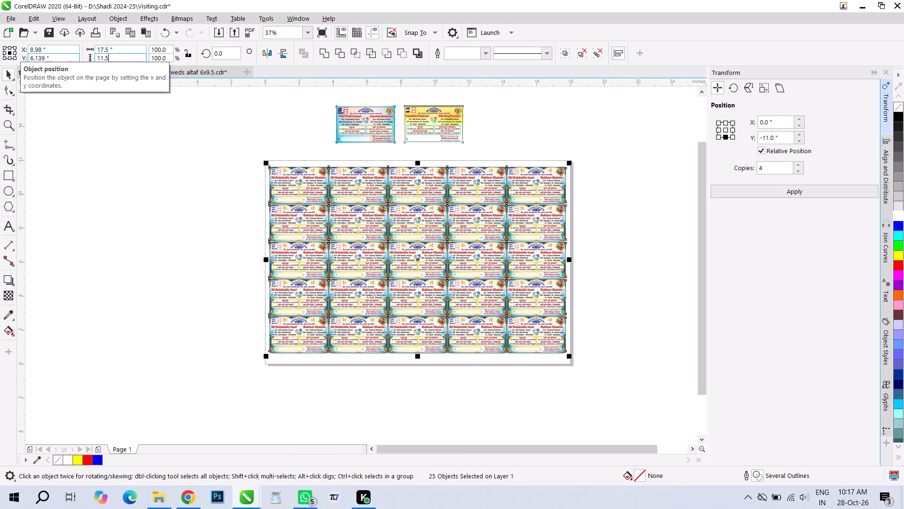
key(Return)
Move the blue-and-gold grid off the page to its left side, about X -9.72 inches, and group it.
drag(303, 183, 90, 196)
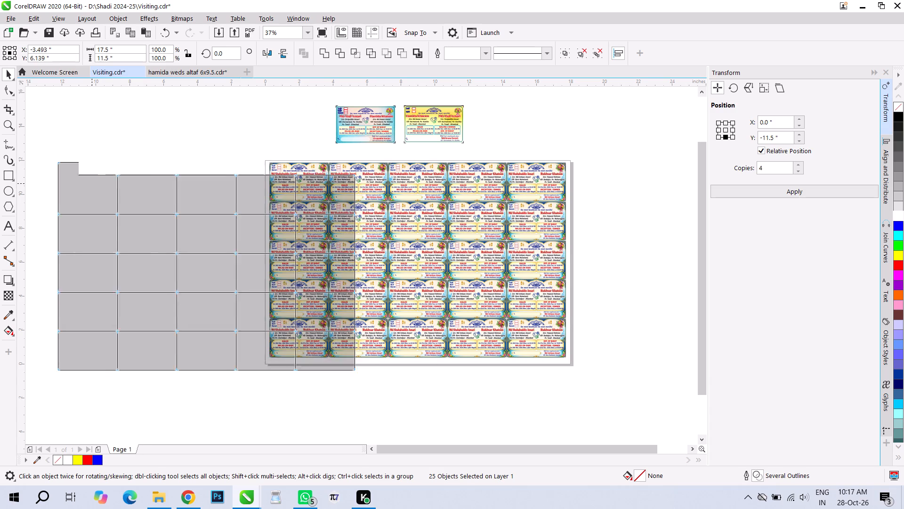
drag(90, 196, 68, 197)
drag(296, 197, 214, 197)
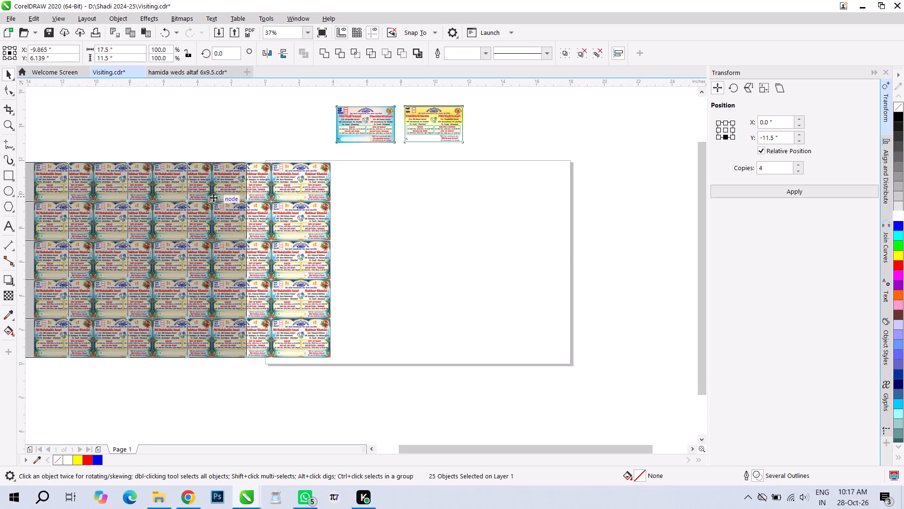
key(ctrl+g)
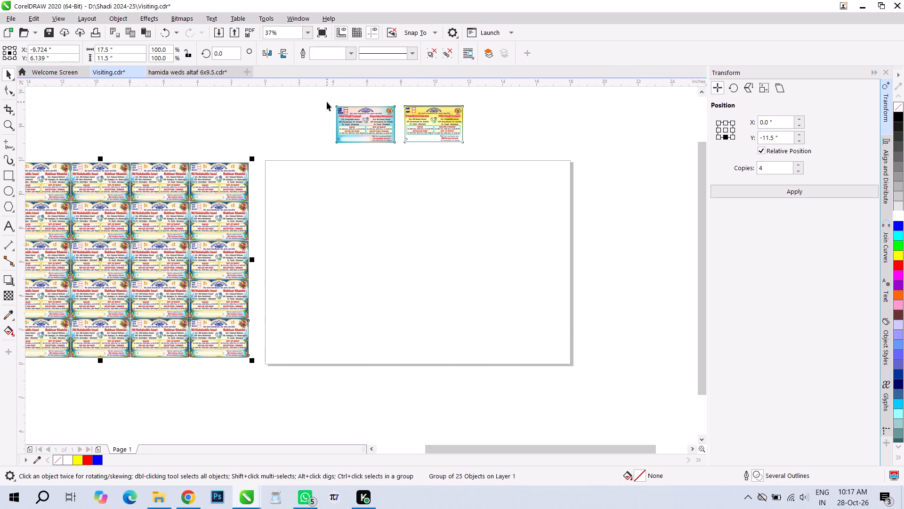
Move the light-blue card into the page's top-left corner, to about X 1.91, Y 10.55 inches.
drag(328, 101, 404, 148)
drag(370, 124, 325, 182)
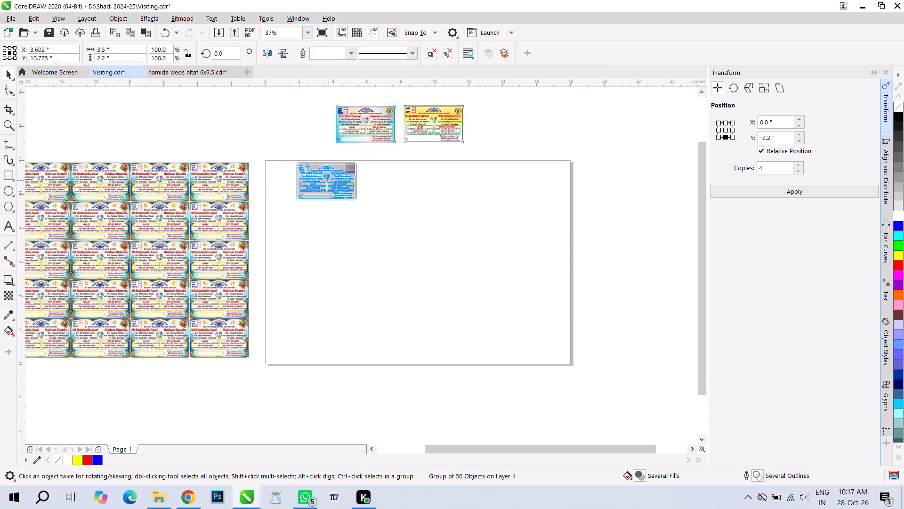
drag(325, 182, 303, 183)
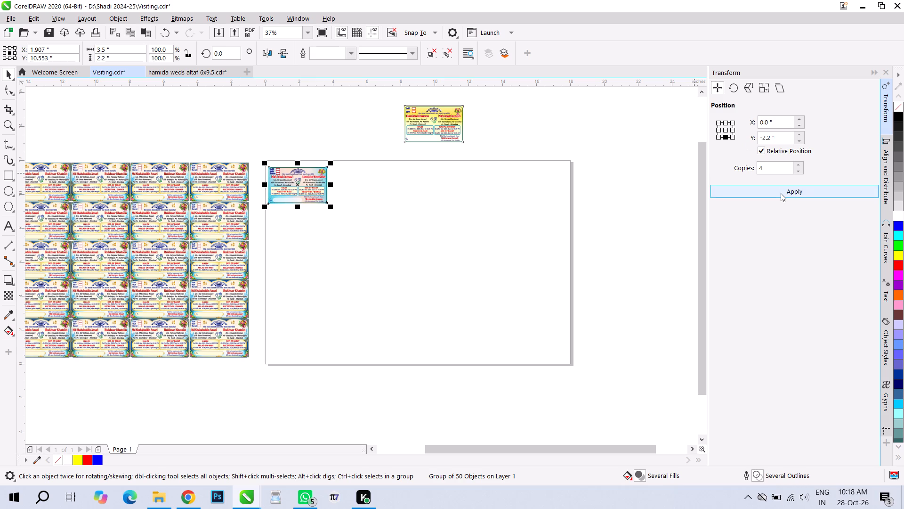
Fill the page with light-blue cards: four copies 2.2 inches down, and four copies of that column 3.5 inches across.
click(781, 193)
drag(254, 158, 375, 379)
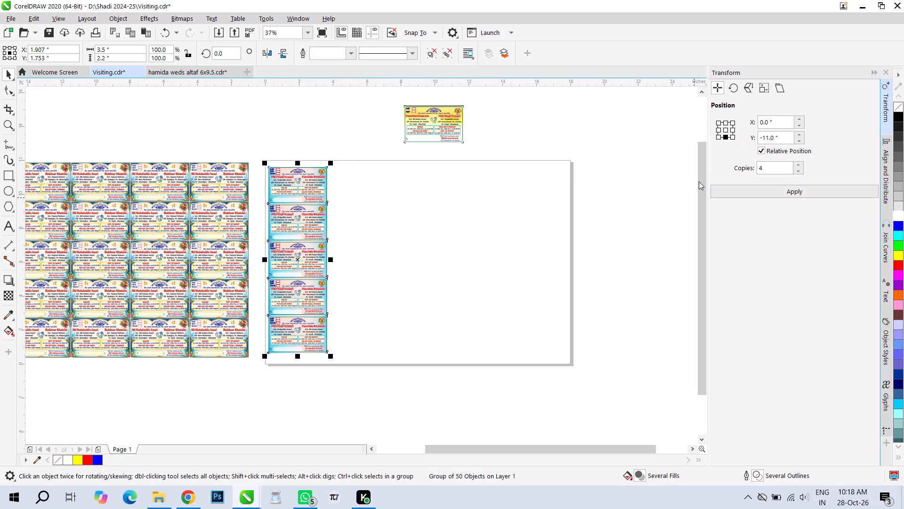
click(731, 131)
click(754, 191)
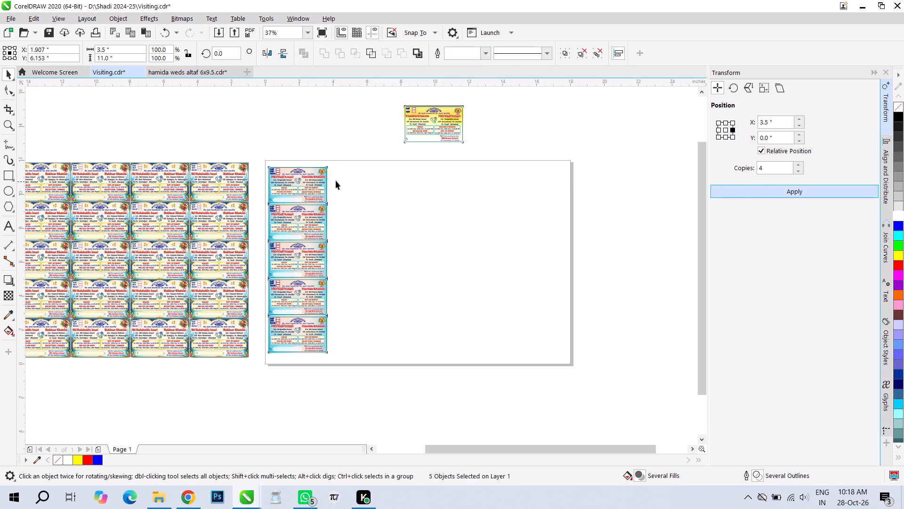
Set the height of the whole light-blue card grid to 11.5 inches.
drag(266, 159, 627, 361)
drag(118, 58, 61, 56)
text(11.5)
key(Return)
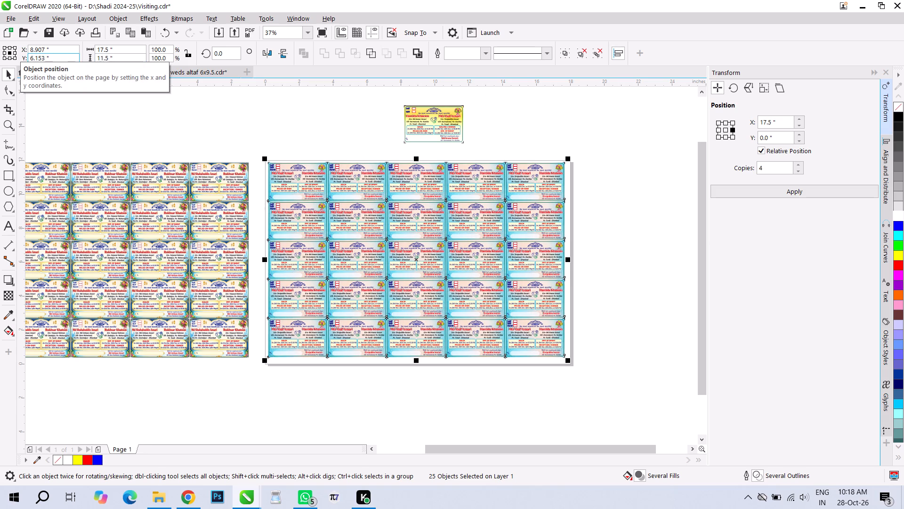
Group the light-blue grid and move it off the page, below the blue-and-gold grid.
key(ctrl+g)
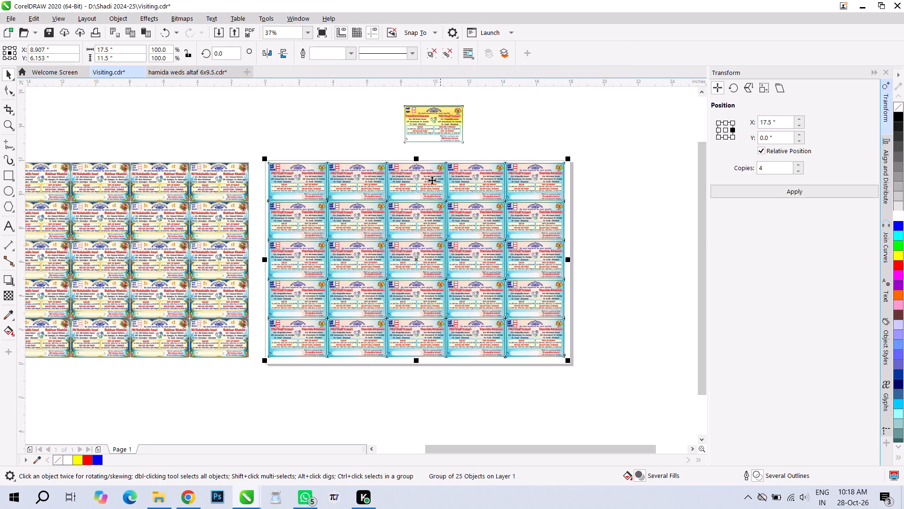
drag(419, 174, 124, 378)
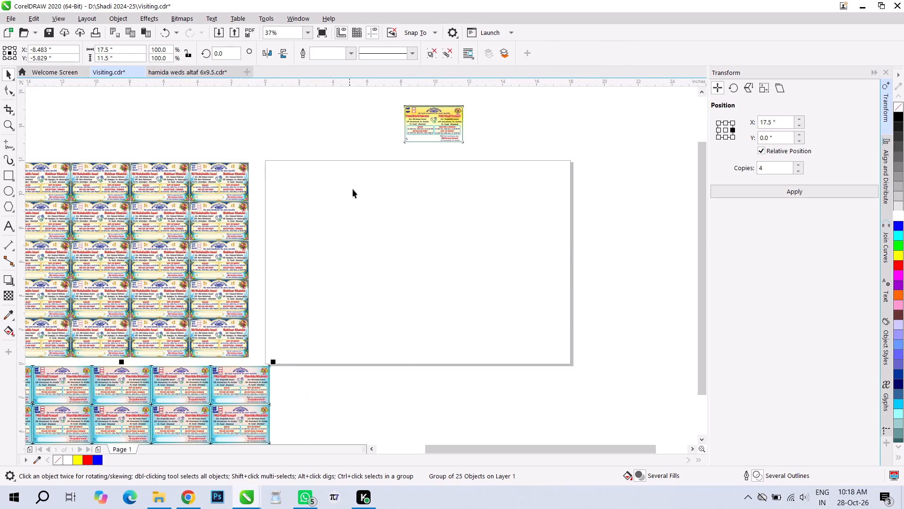
Group the yellow card and build a five-by-five grid from it, with four copies 3.5 inches across and four row copies 2.2 inches down.
drag(384, 98, 502, 157)
key(ctrl+g)
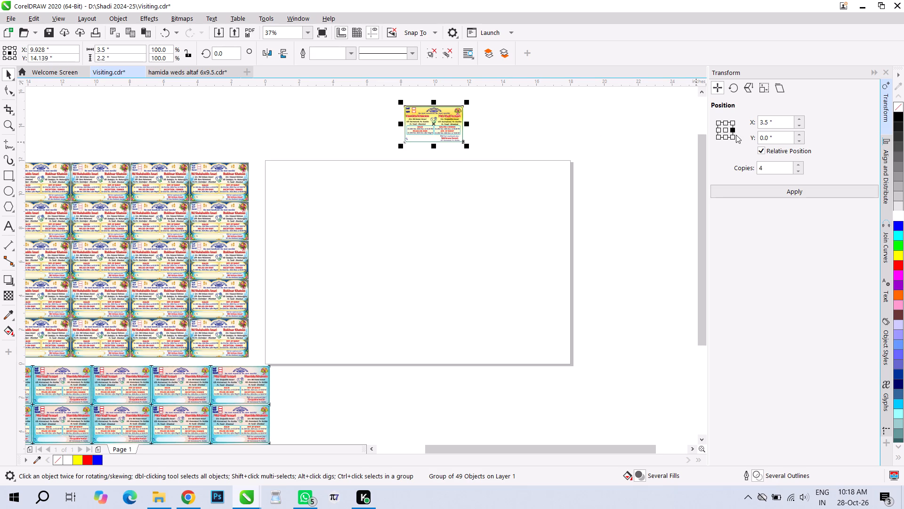
click(780, 190)
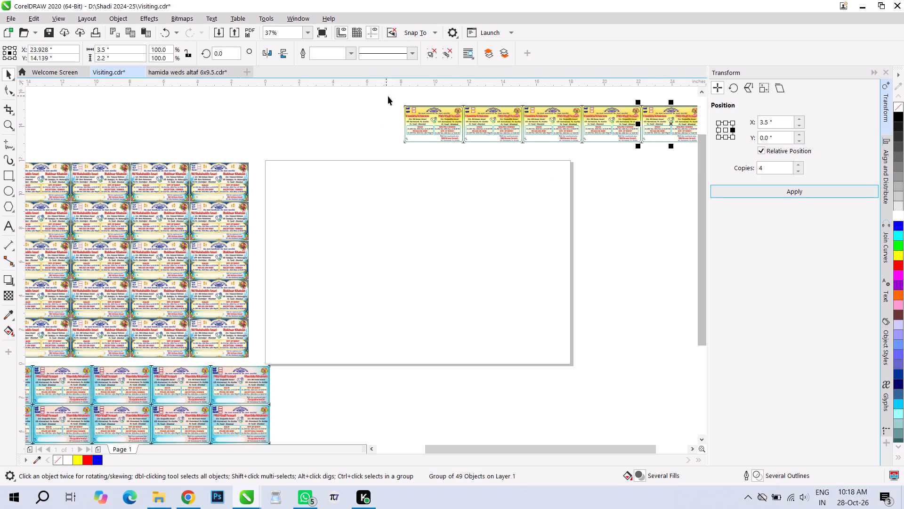
drag(387, 96, 671, 161)
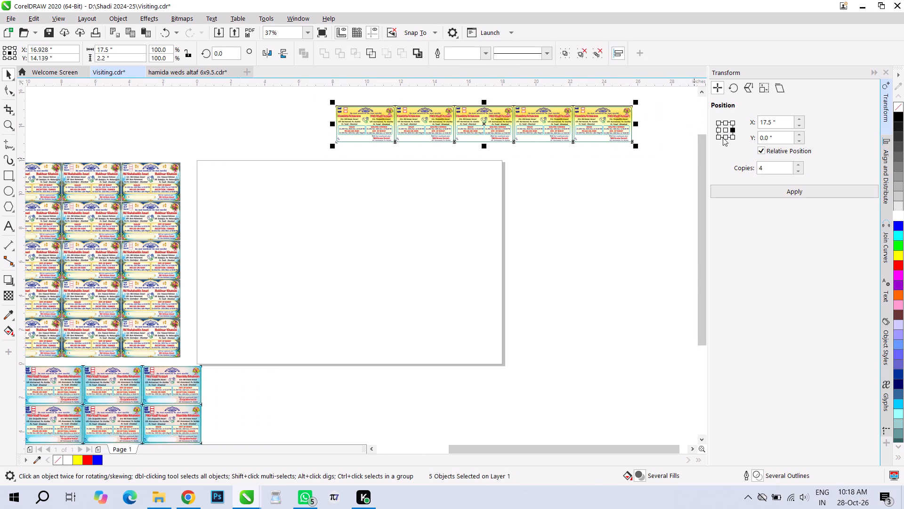
click(723, 138)
click(726, 136)
click(761, 190)
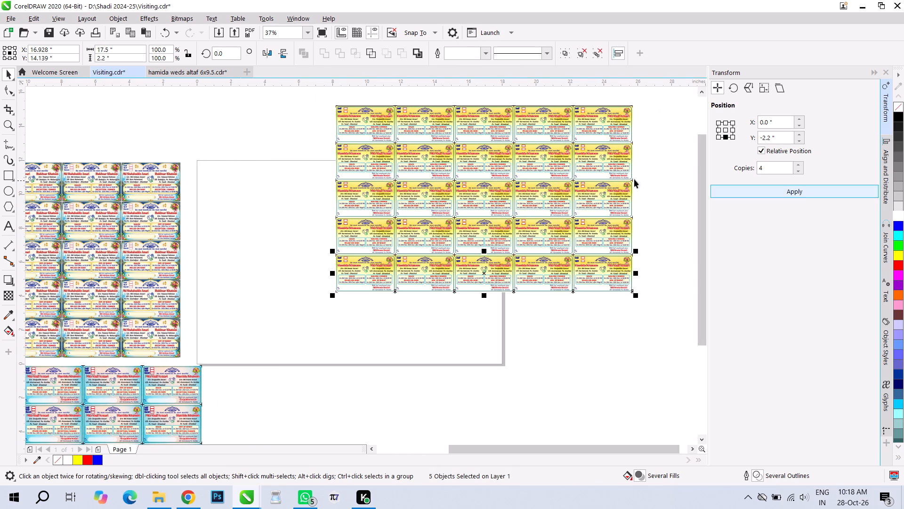
Group all the yellow cards in the grid together.
key(ctrl+g)
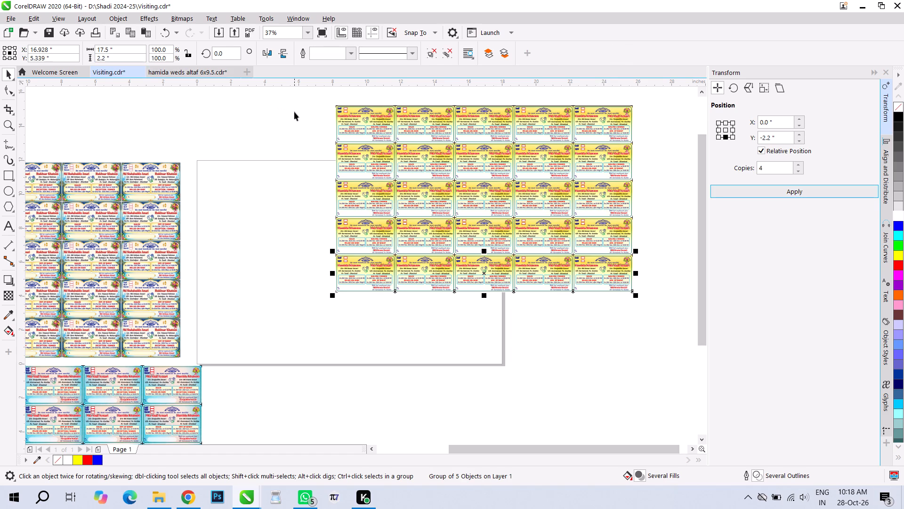
drag(319, 102, 701, 330)
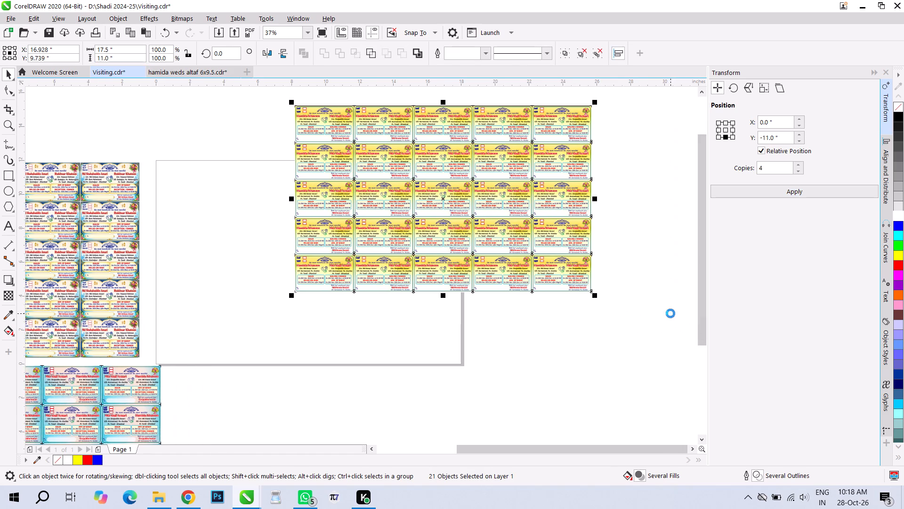
key(ctrl+g)
Set the yellow grid's height to 11.5 inches and centre it on the page.
drag(132, 56, 77, 60)
text(11.5)
key(Return)
key(p)
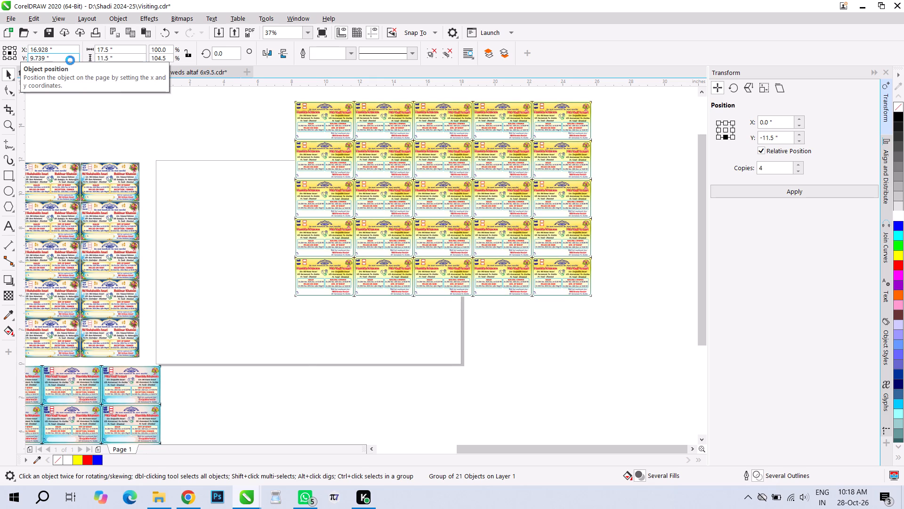
Move the light-blue grid clear of the page, below it, to about X 2.3, Y -6.38 inches.
scroll(300, 148, down, 1)
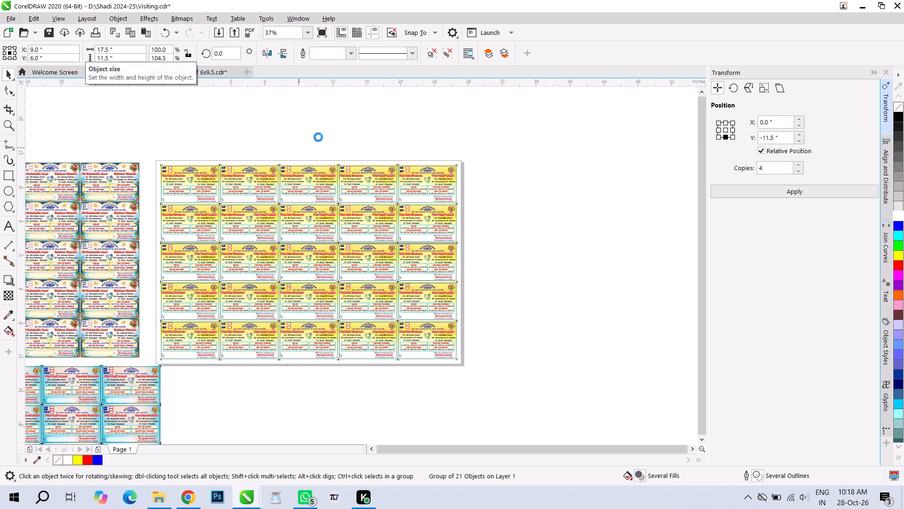
drag(157, 288, 256, 288)
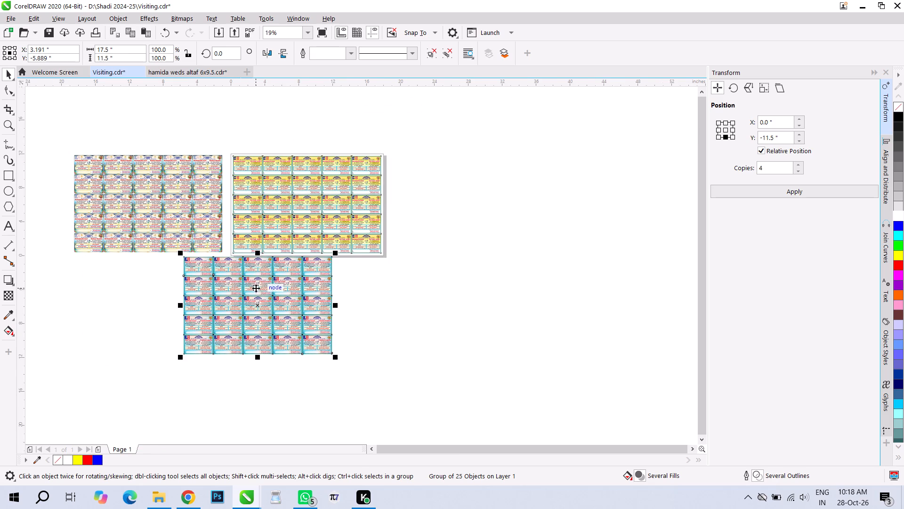
drag(256, 285, 248, 289)
click(452, 186)
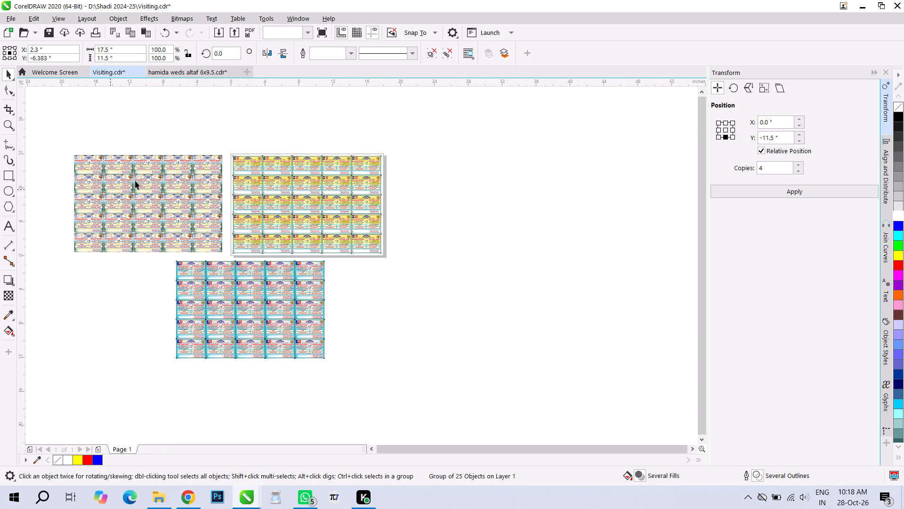
Add the text note "SAB 6-6-6 SHEETS PRINT HOGA 250GSM" on the blank area beside the light-blue grid, below the page.
scroll(171, 186, up, 1)
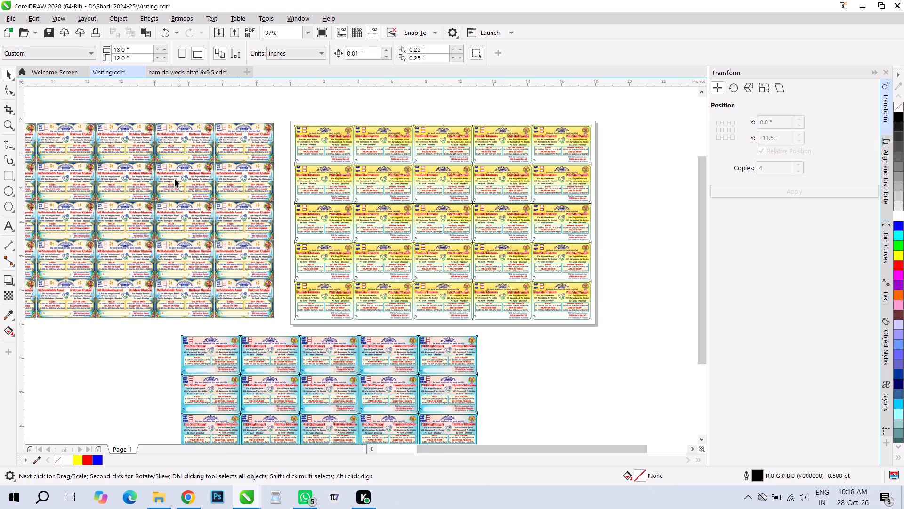
click(10, 224)
click(512, 355)
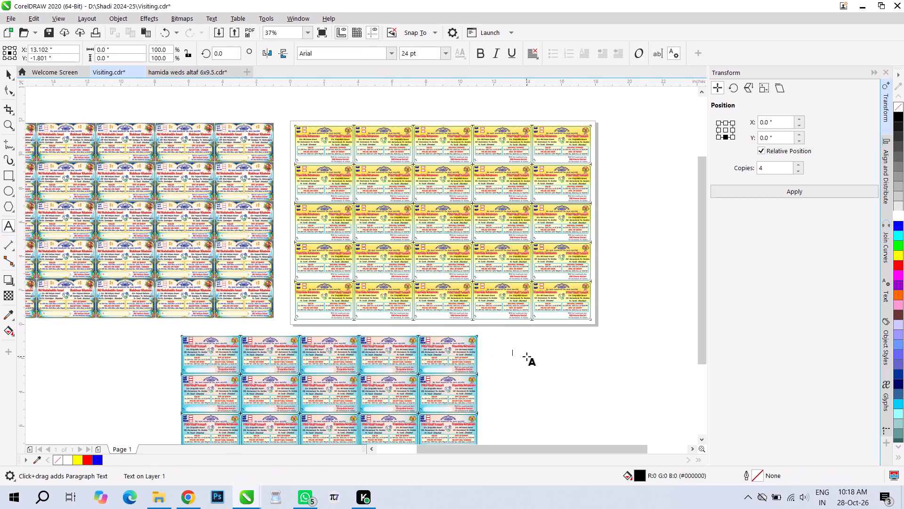
text(SA)
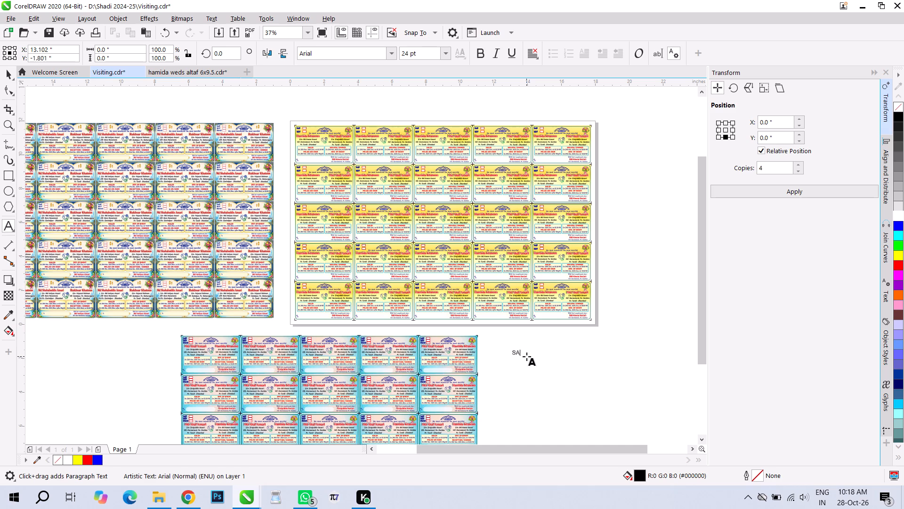
text(B)
key(space)
key(6)
key(minus)
text(6-6 SHEER)
key(t)
key(BackSpace)
key(BackSpace)
text(TS)
key(space)
text(PRINT)
key(space)
text(HOGA 250)
text(GD)
key(BackSpace)
text(SM)
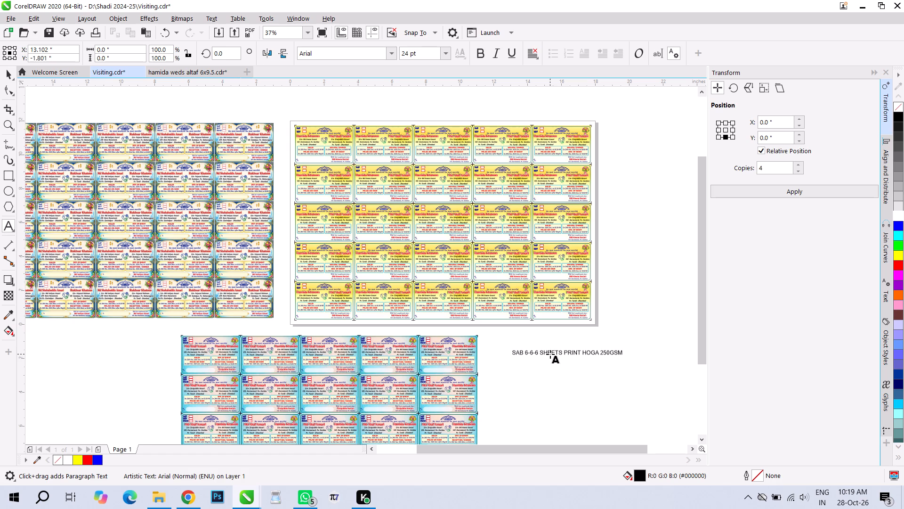
Convert the print-quantity note to curves.
key(ctrl+space)
key(ctrl+q)
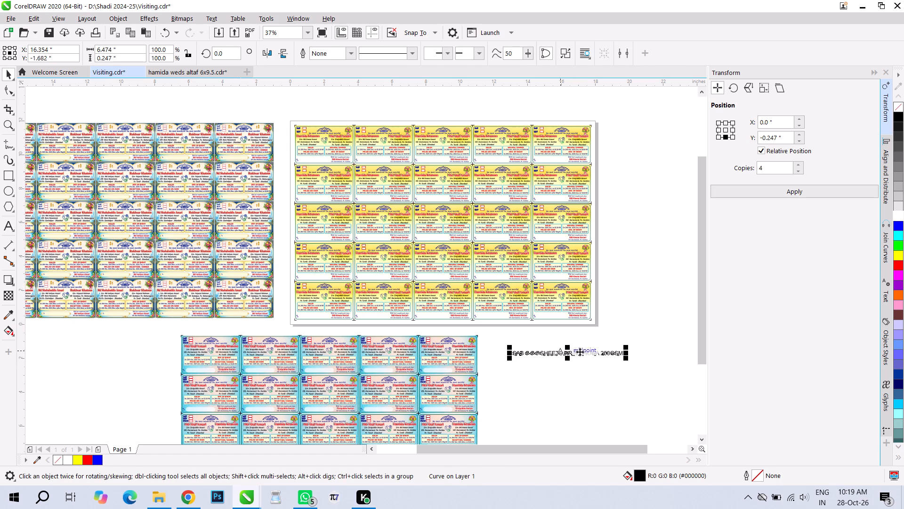
Enlarge the print note proportionally to about 22.4 inches wide and place it above the upper grids, around X 1.47, Y 12.46 inches.
drag(628, 347, 688, 315)
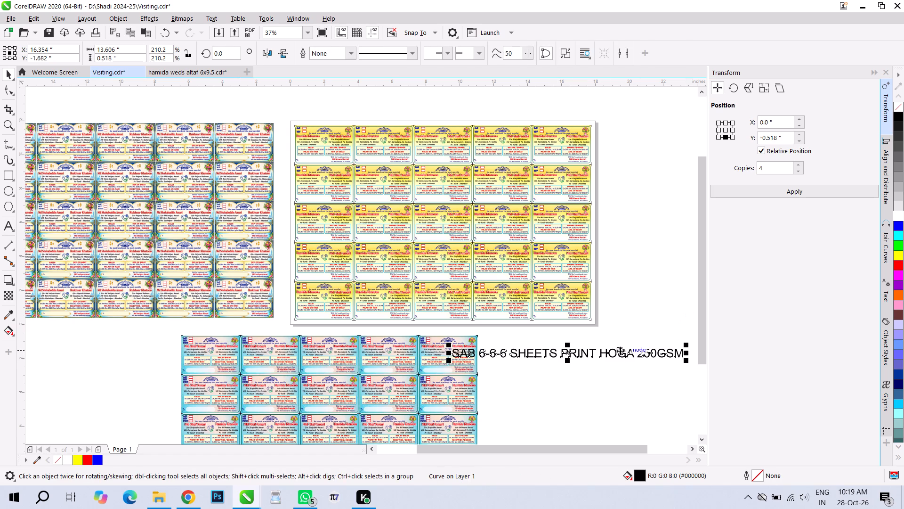
drag(620, 351, 367, 110)
click(496, 99)
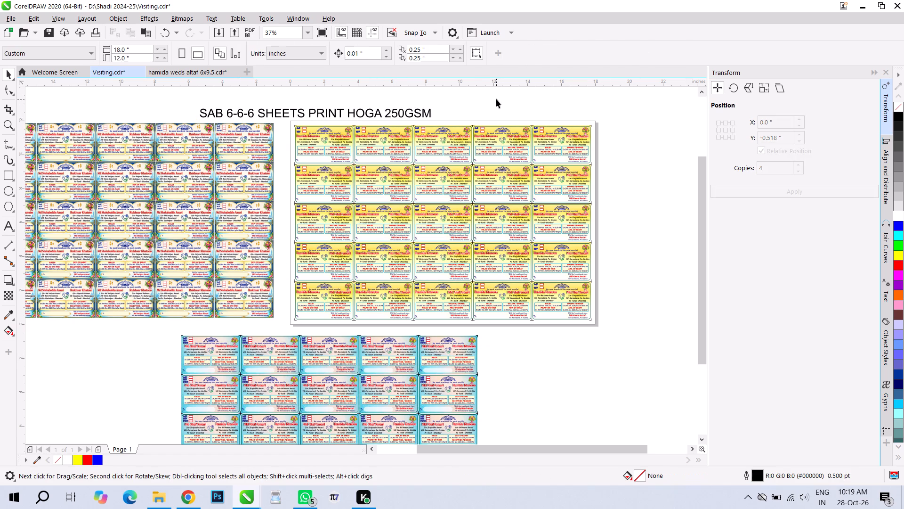
click(430, 111)
drag(434, 106, 472, 95)
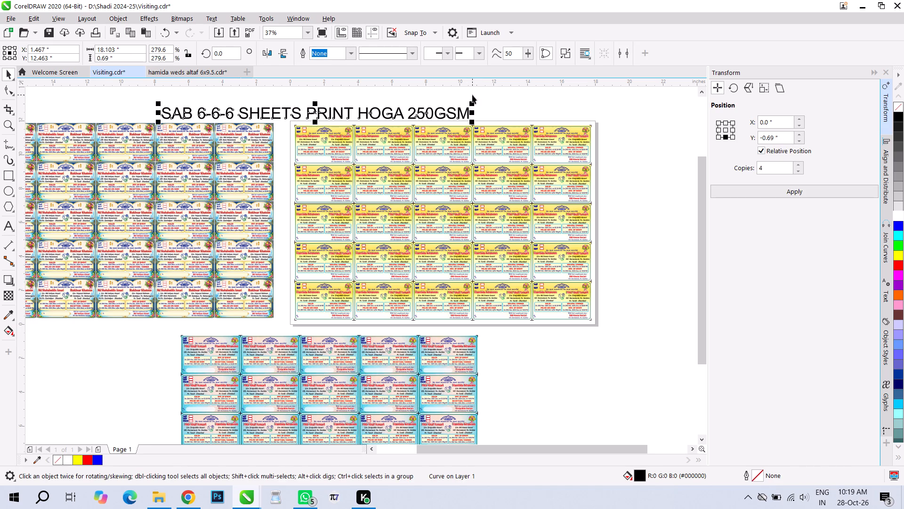
drag(472, 103, 509, 92)
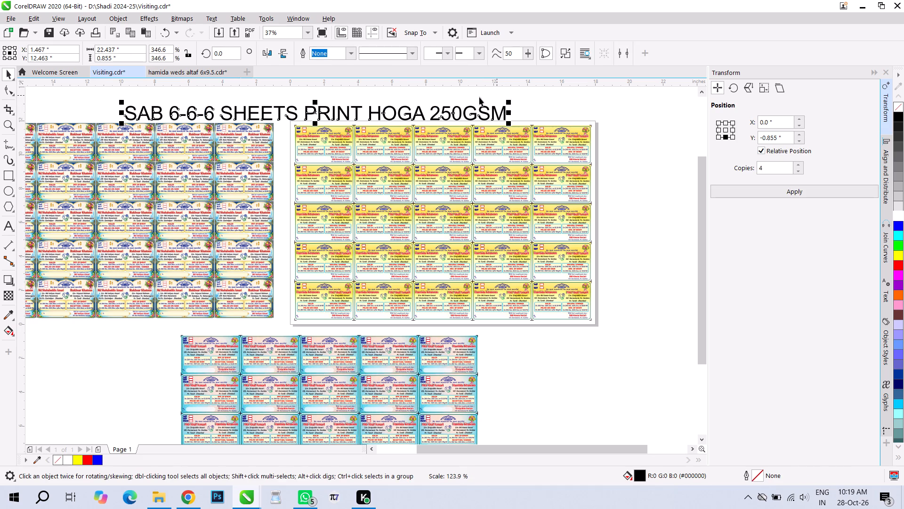
scroll(339, 111, down, 1)
click(575, 211)
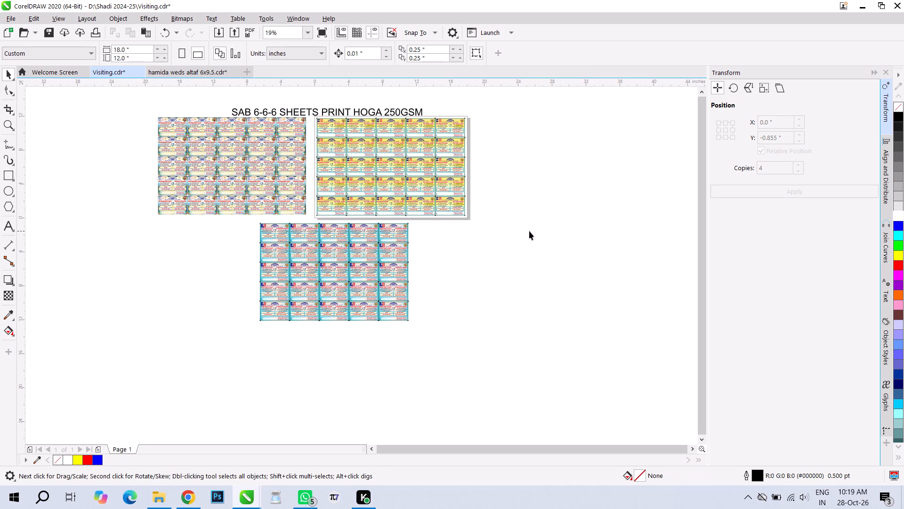
Examine the overall three-grid layout and, close up, the card borders and corner cut marks in the blue-bordered grid.
scroll(543, 123, up, 1)
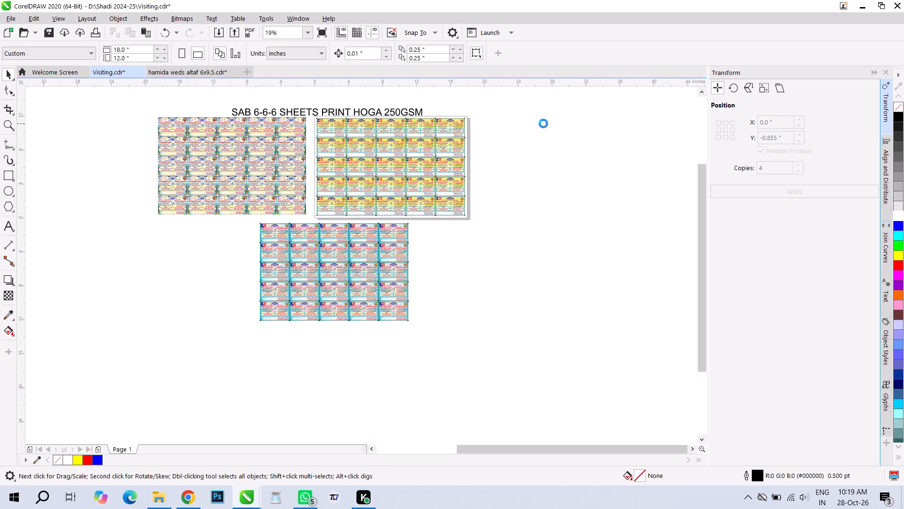
scroll(583, 178, down, 1)
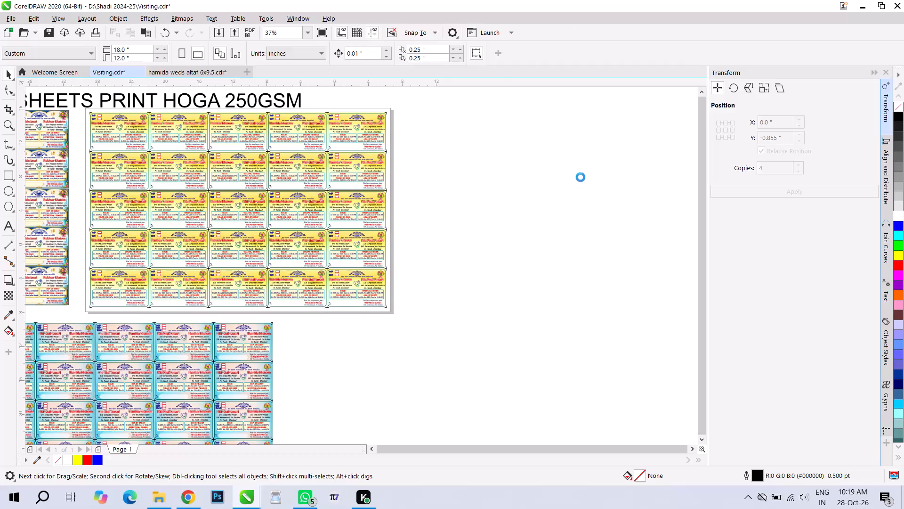
scroll(231, 162, up, 3)
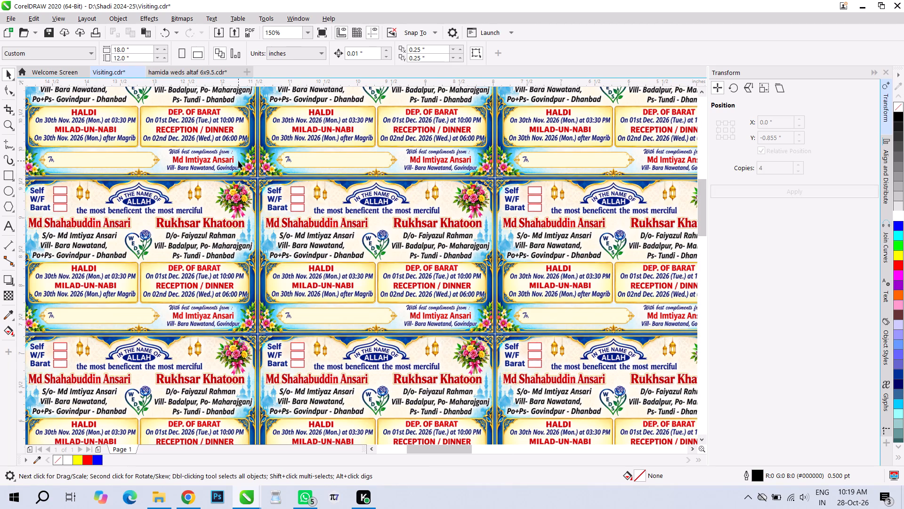
scroll(254, 180, up, 4)
scroll(212, 159, down, 2)
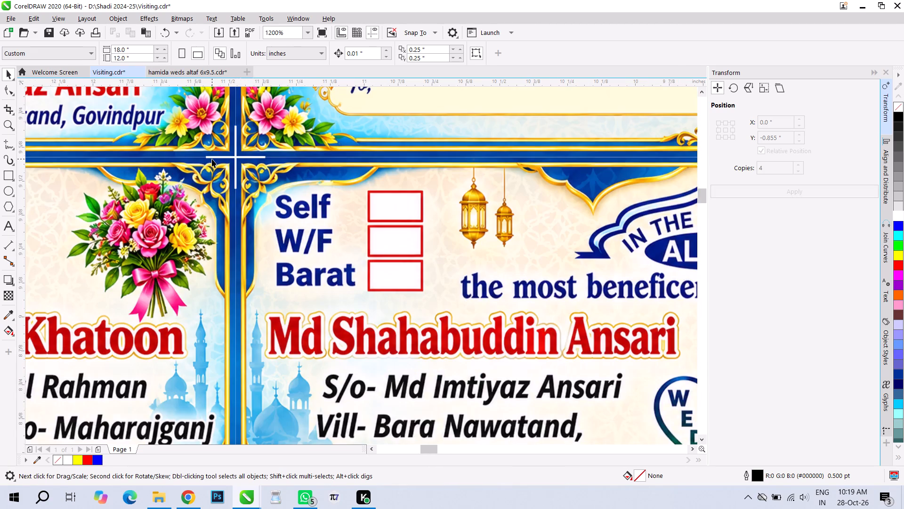
scroll(212, 159, down, 4)
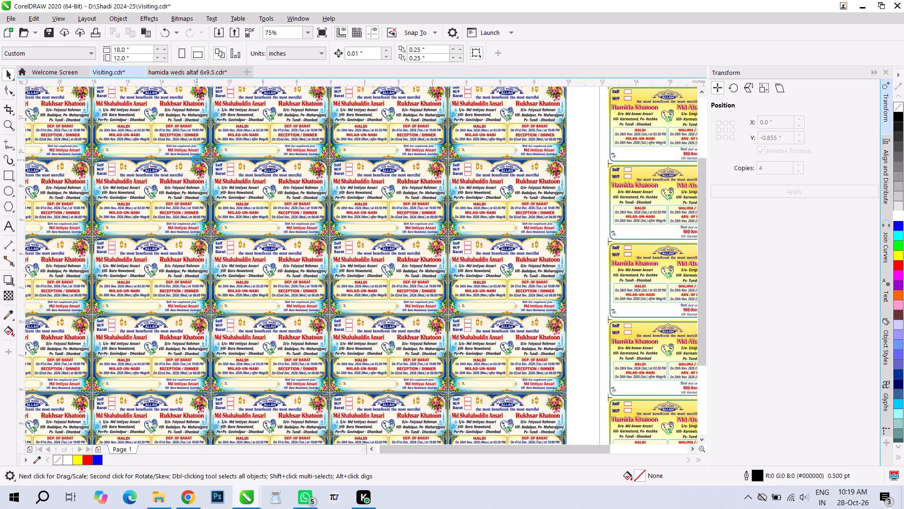
scroll(196, 160, down, 1)
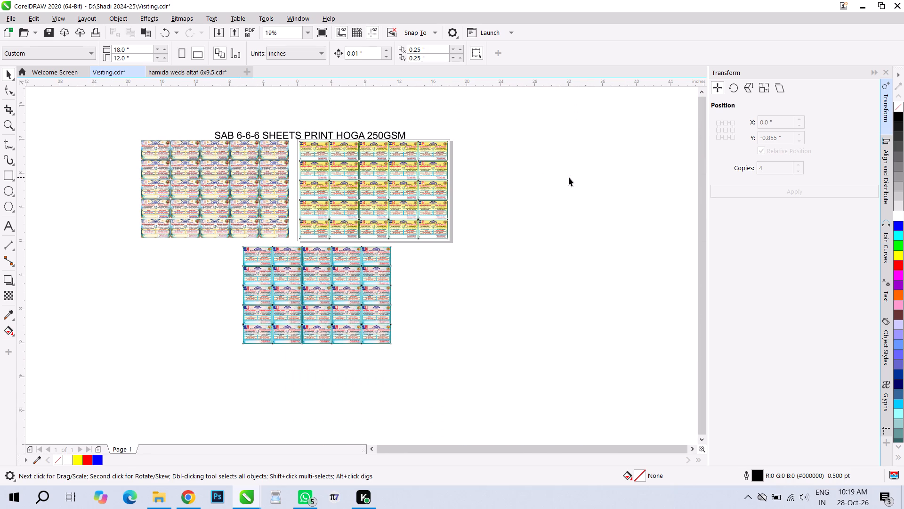
click(569, 177)
scroll(567, 177, up, 1)
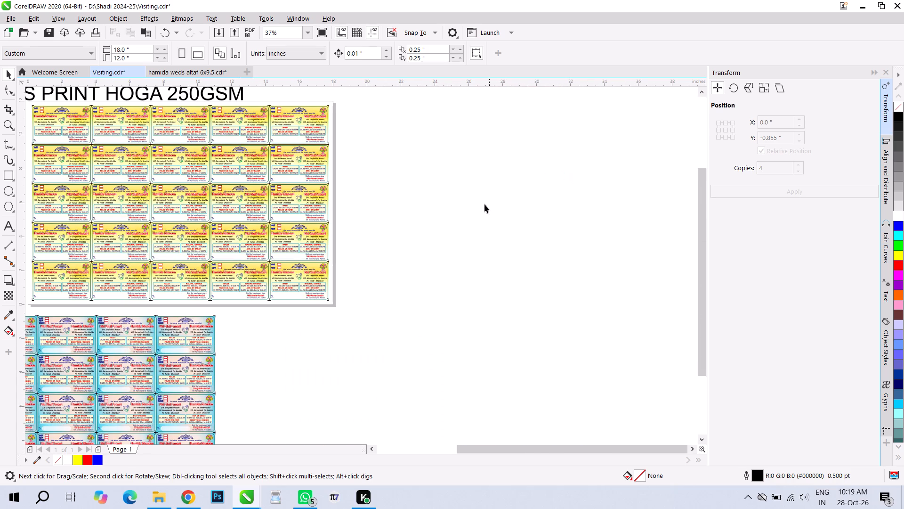
click(484, 204)
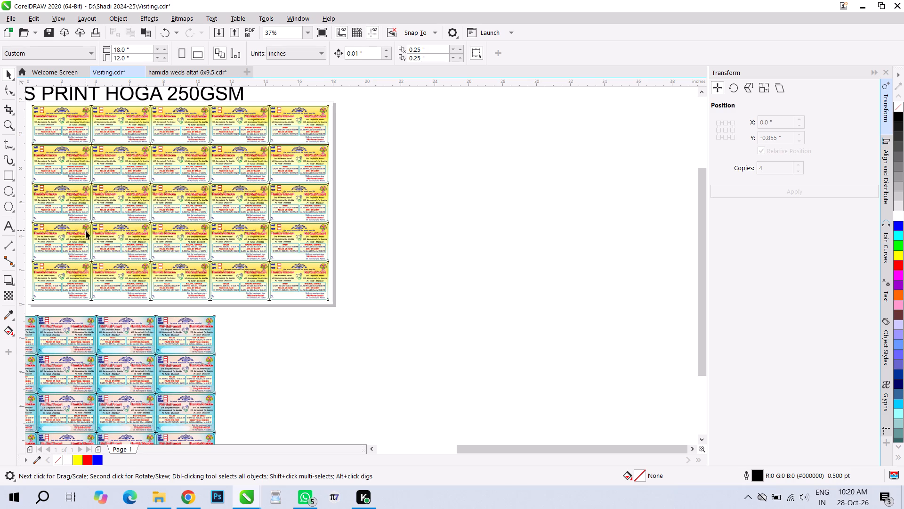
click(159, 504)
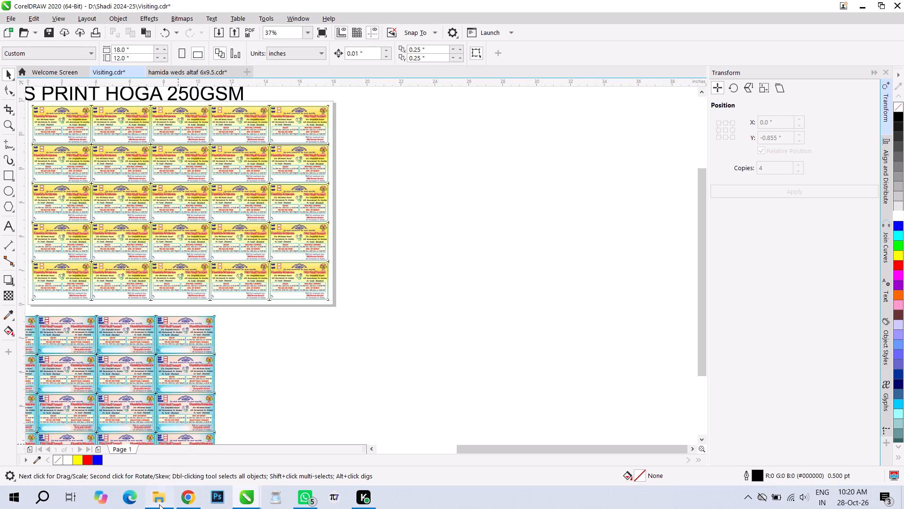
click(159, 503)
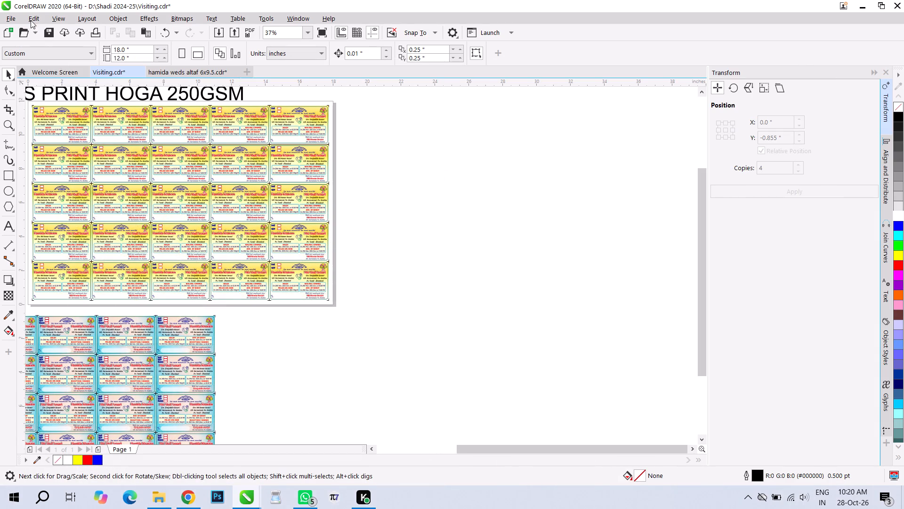
Set up a save of the drawing as a CDR file in version 13.0 format, in the Qurved 2026 folder.
click(16, 22)
click(32, 133)
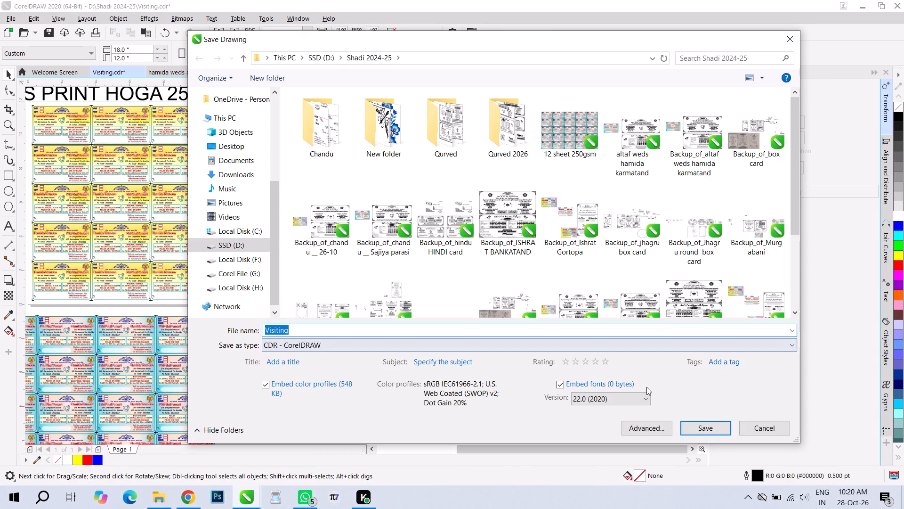
click(629, 393)
click(617, 366)
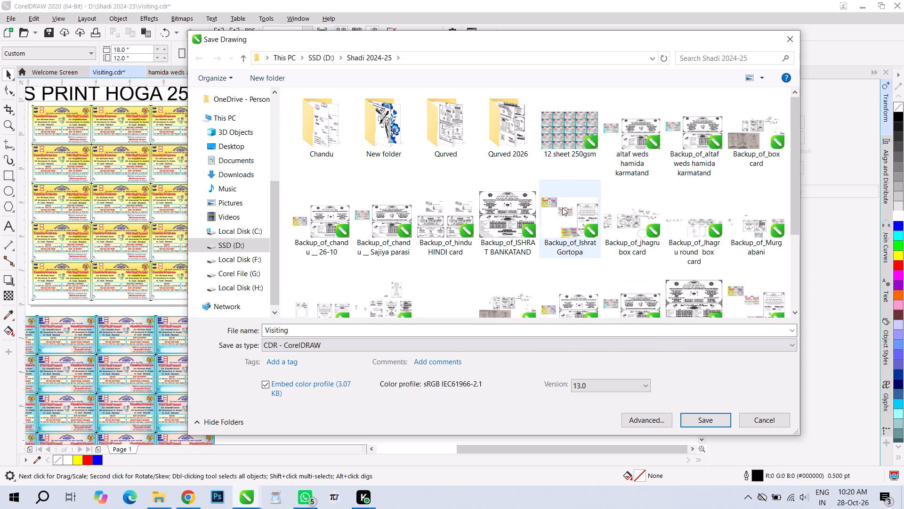
double_click(519, 152)
Name the file "Visiting 18 sheet and poster 3 sheet" and save it with the option to keep appearance.
click(342, 335)
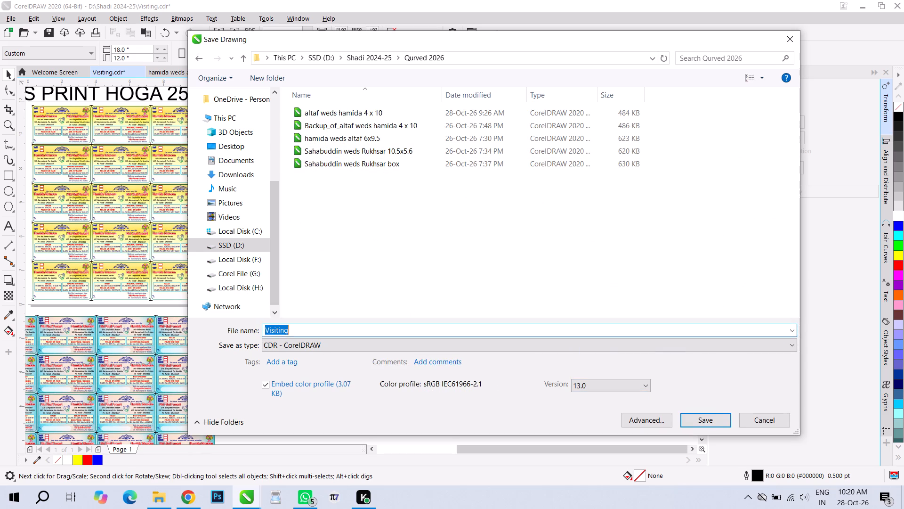
key(c)
key(a)
text(RD)
key(BackSpace)
key(BackSpace)
key(BackSpace)
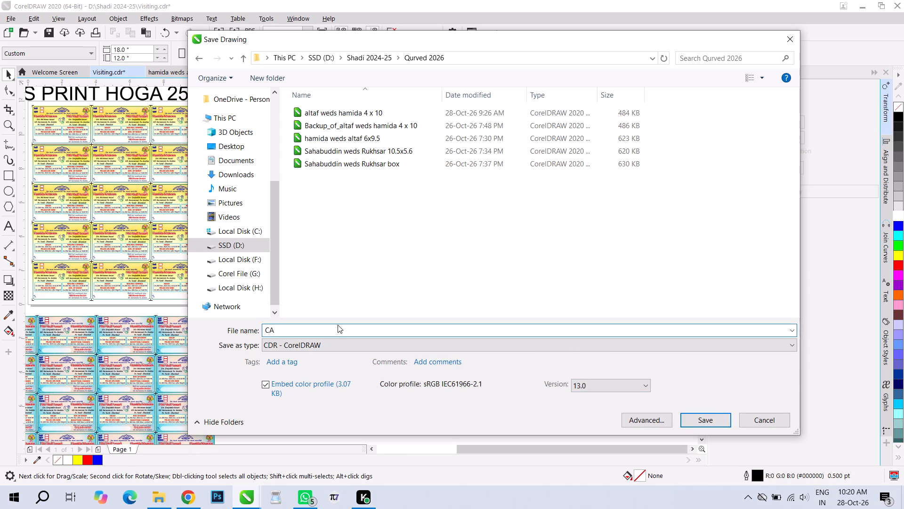
key(BackSpace)
key(BackSpace)
text(vISI)
key(BackSpace)
key(BackSpace)
key(BackSpace)
text(Visiting)
key(space)
text(18)
key(space)
text(sheet)
key(space)
text(and)
key(space)
text(poster 3 sheet)
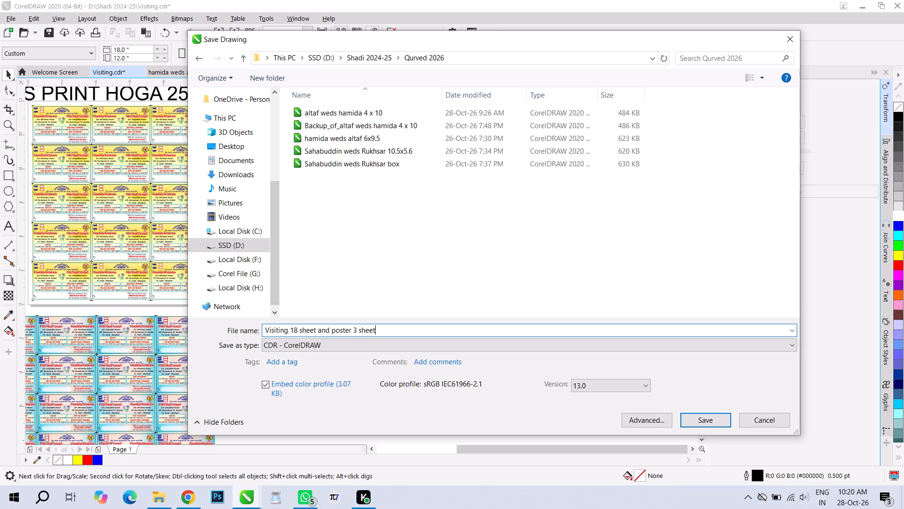
key(Return)
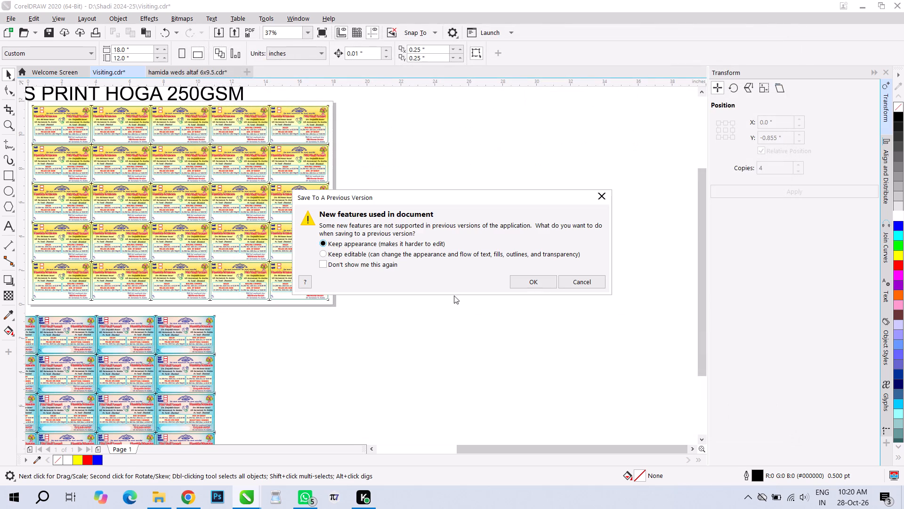
click(540, 281)
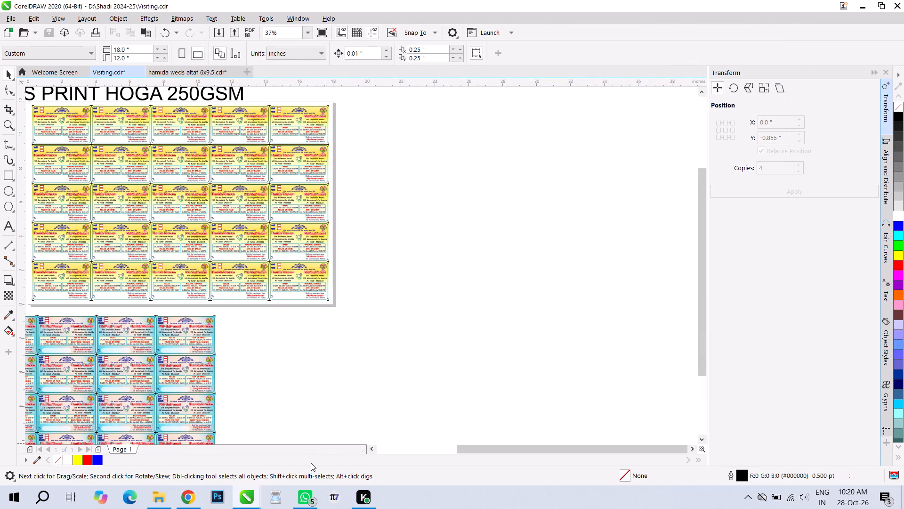
Bring the Untitled-1 JPG poster from the Shadi 2024-25 folder on drive D into the visiting-card drawing.
click(163, 493)
click(178, 84)
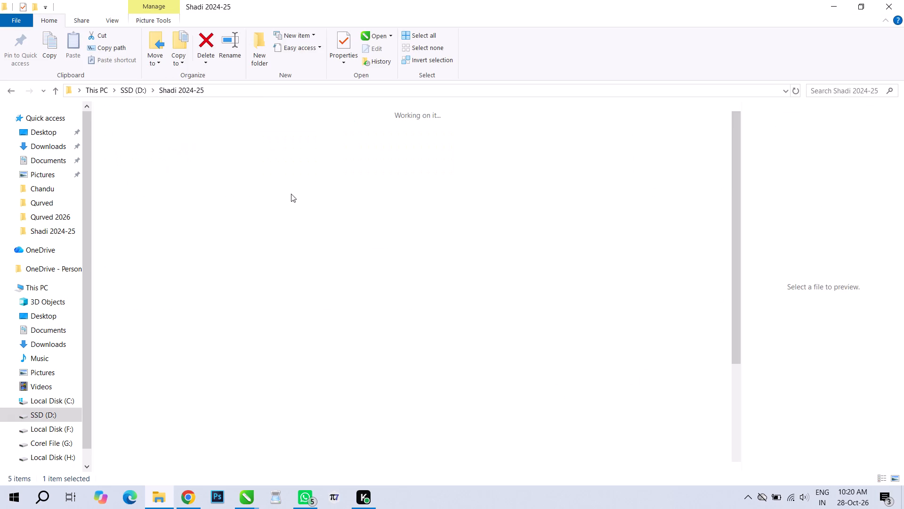
scroll(311, 235, down, 2)
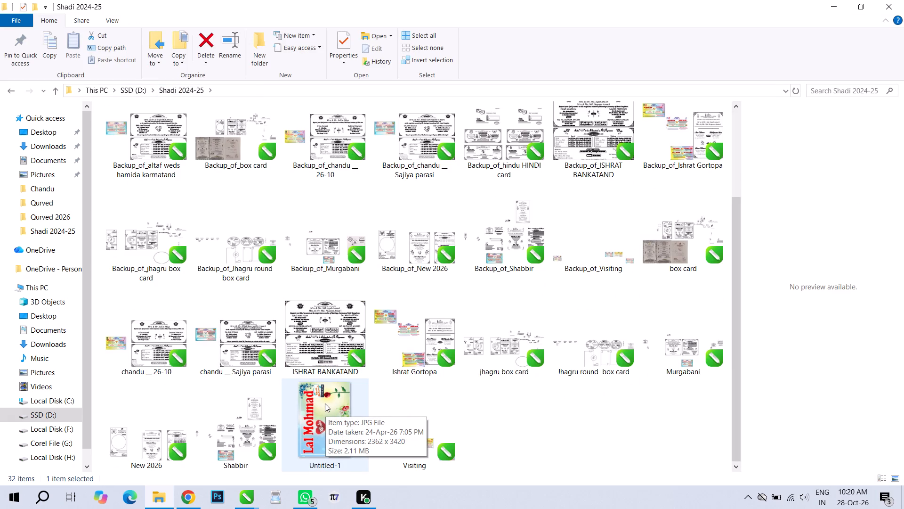
drag(325, 403, 250, 484)
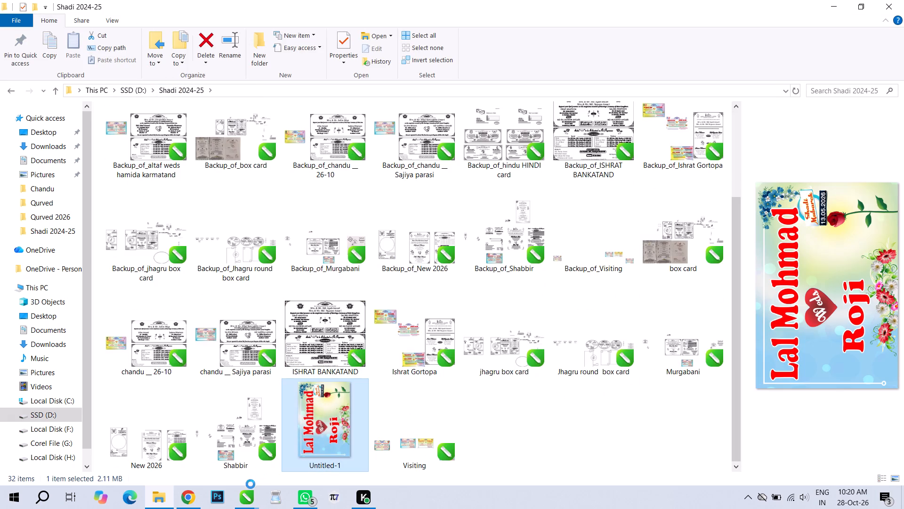
drag(250, 484, 249, 499)
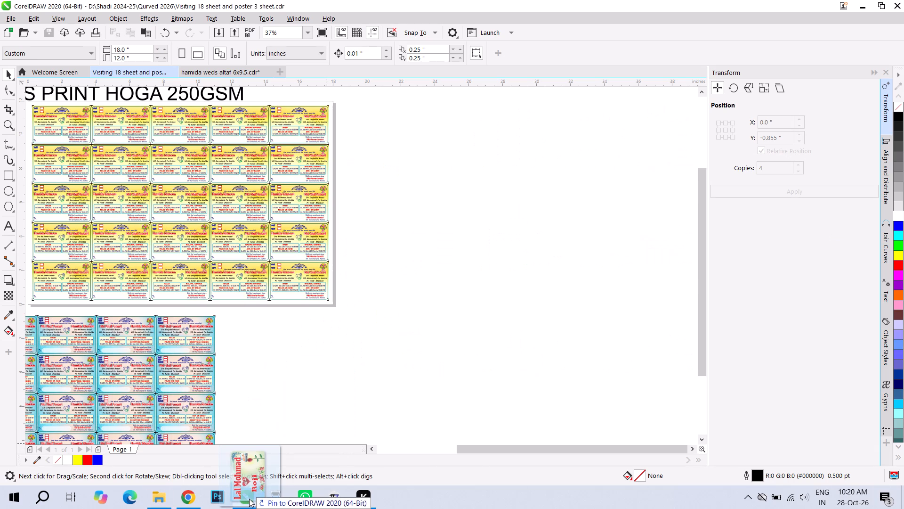
drag(249, 499, 363, 364)
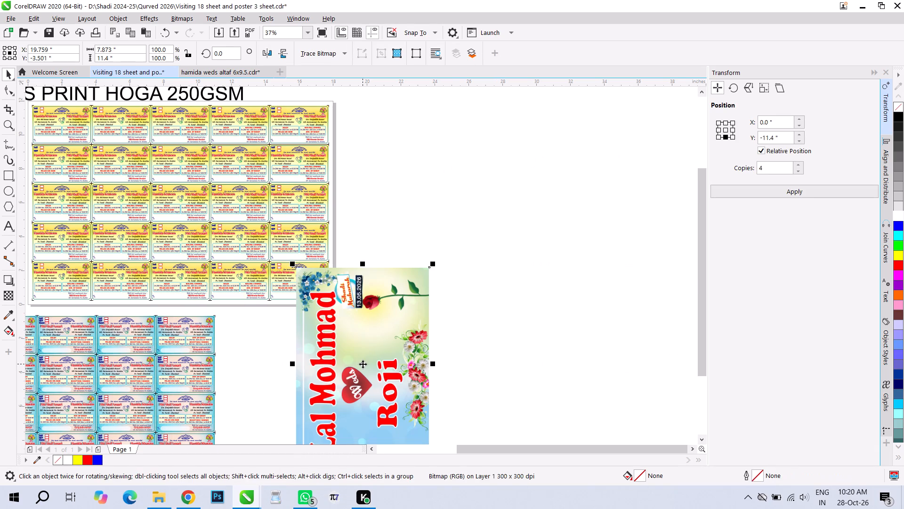
Move the poster image clear of the card grids, to about X 25.2, Y 2.44 inches.
scroll(349, 283, down, 1)
drag(360, 317, 406, 267)
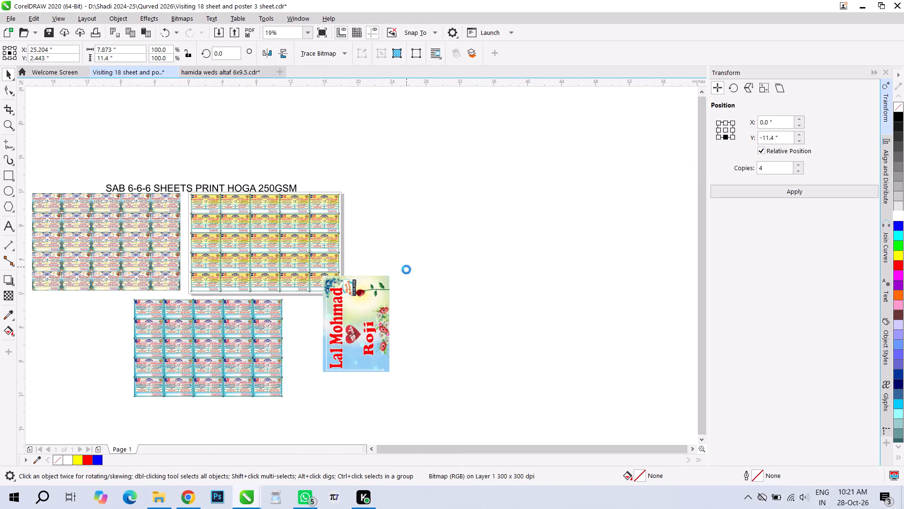
scroll(394, 285, up, 5)
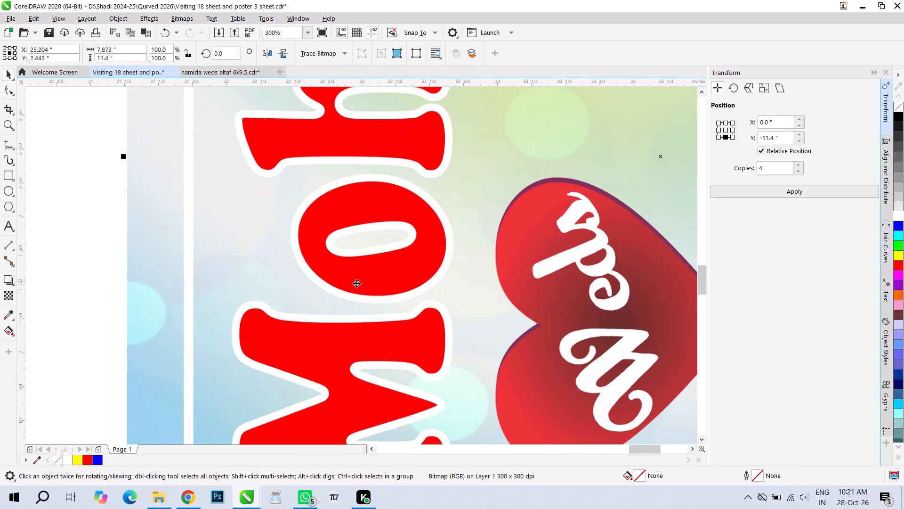
scroll(329, 290, down, 2)
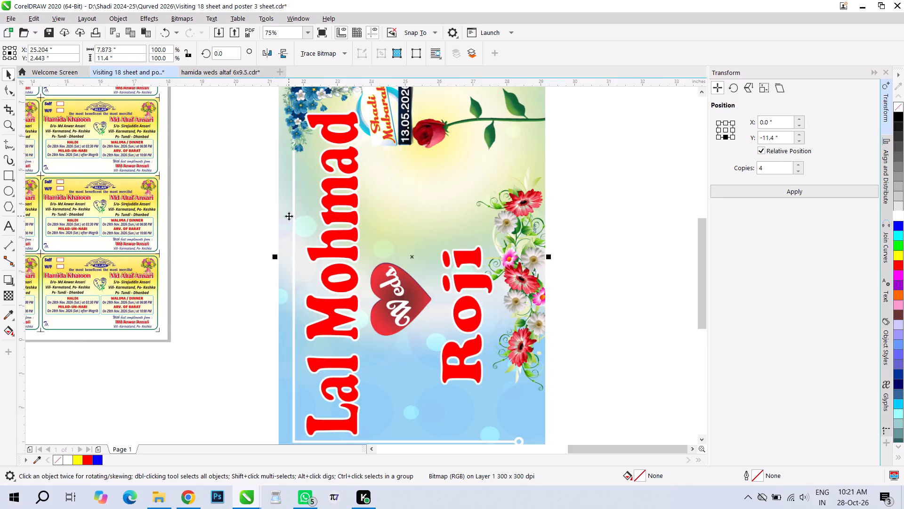
scroll(289, 216, down, 1)
click(519, 175)
click(338, 192)
Switch to File Explorer and look through the saved designs in Shadi 2024-25 and its Qurved and Chandu subfolders.
key(alt+Tab)
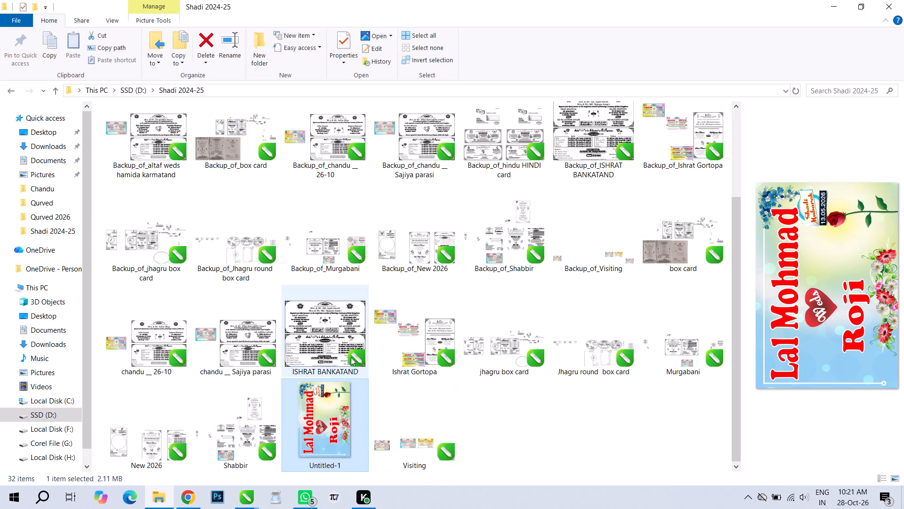
scroll(342, 266, down, 3)
scroll(342, 266, up, 3)
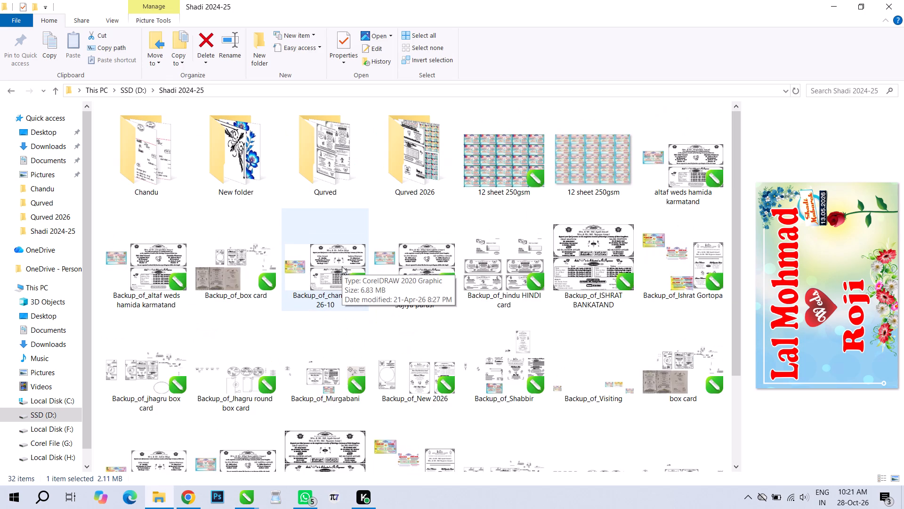
scroll(240, 190, down, 3)
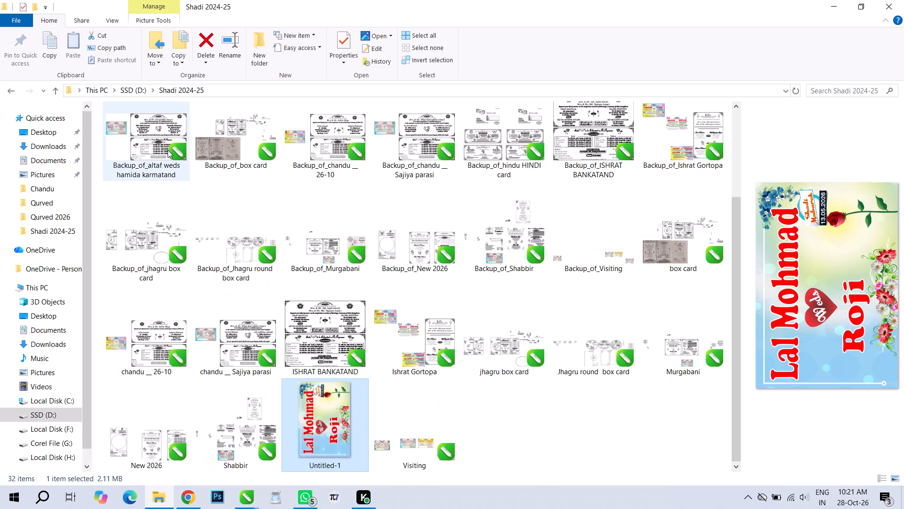
click(135, 93)
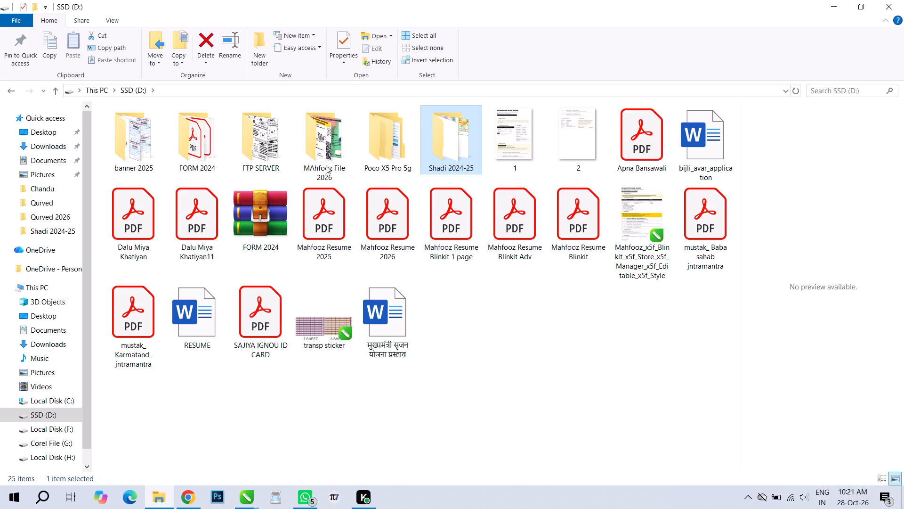
double_click(452, 160)
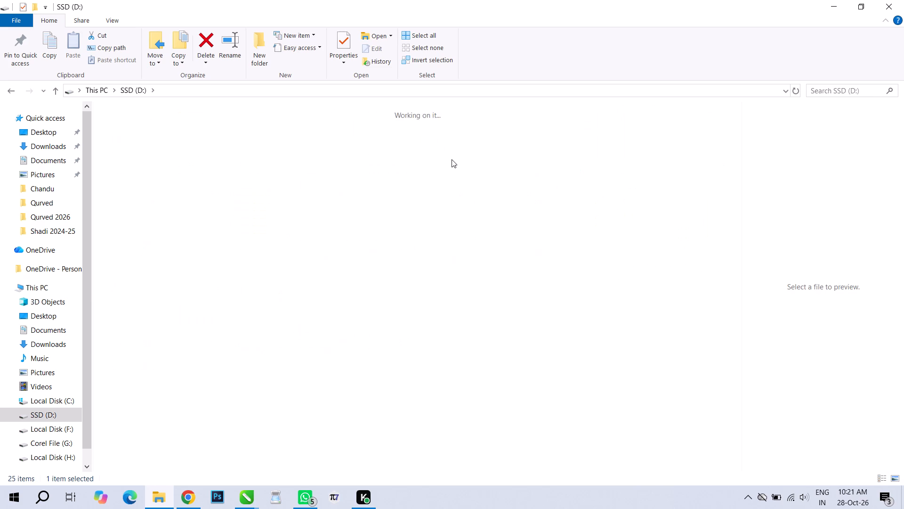
double_click(329, 184)
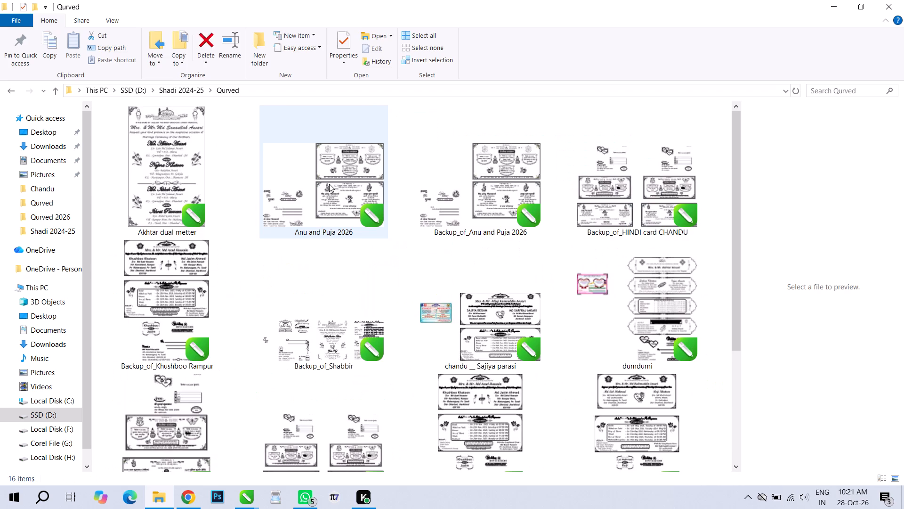
scroll(329, 184, down, 15)
scroll(329, 184, up, 5)
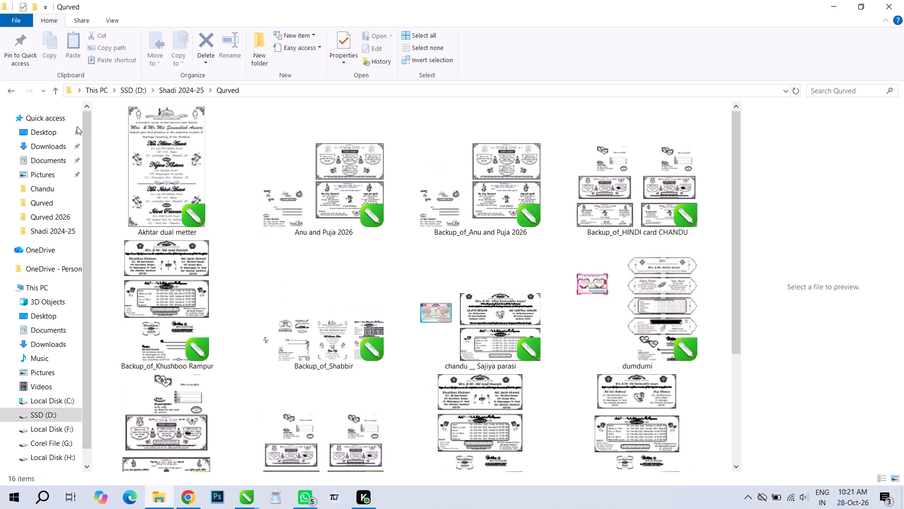
click(3, 89)
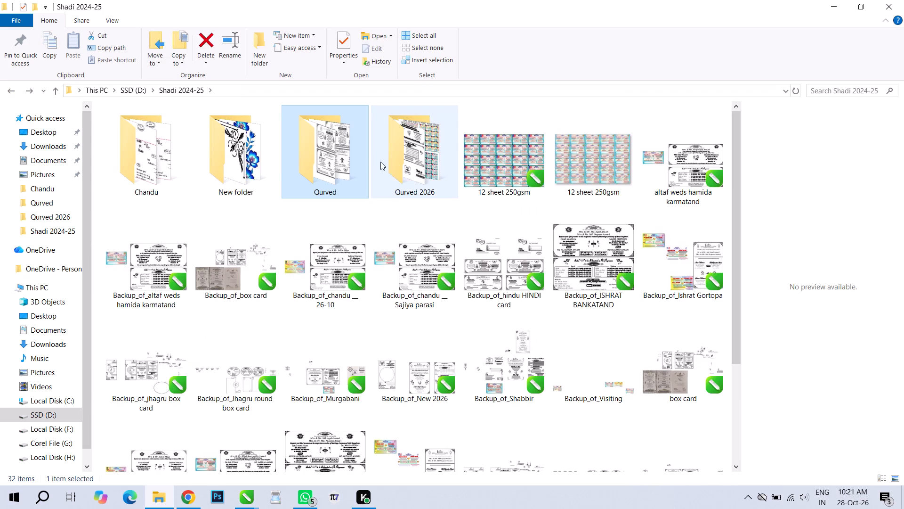
double_click(165, 156)
scroll(165, 156, down, 5)
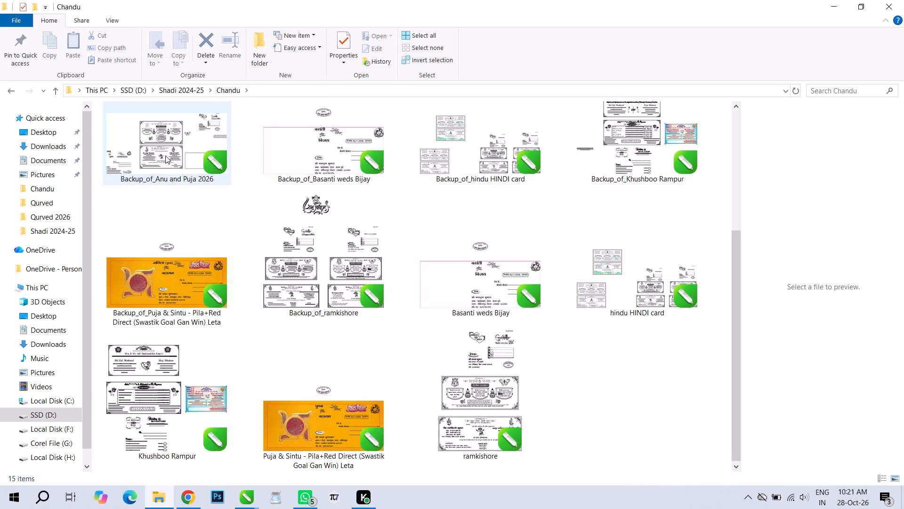
scroll(165, 156, up, 4)
click(16, 93)
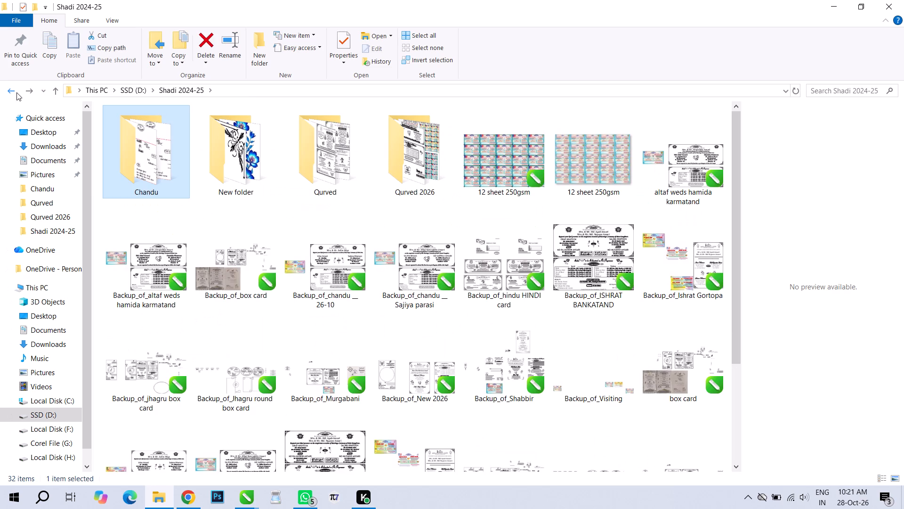
click(16, 92)
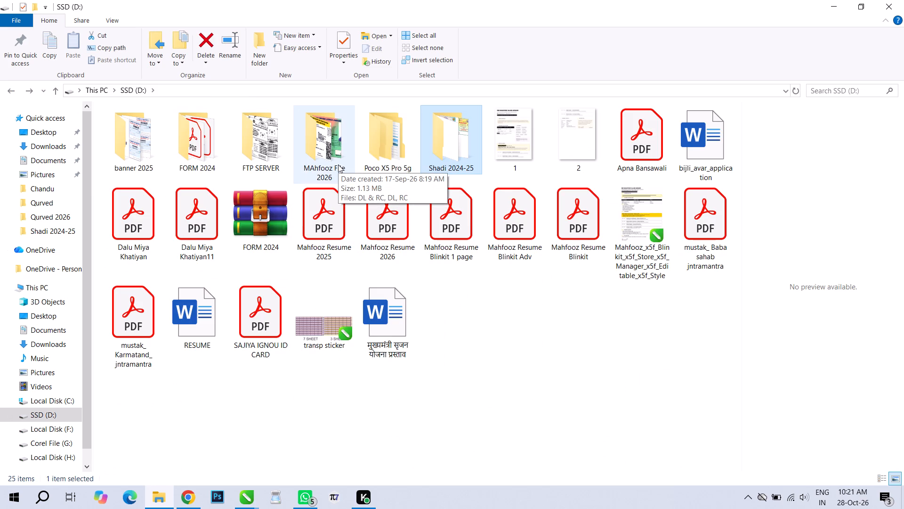
click(59, 443)
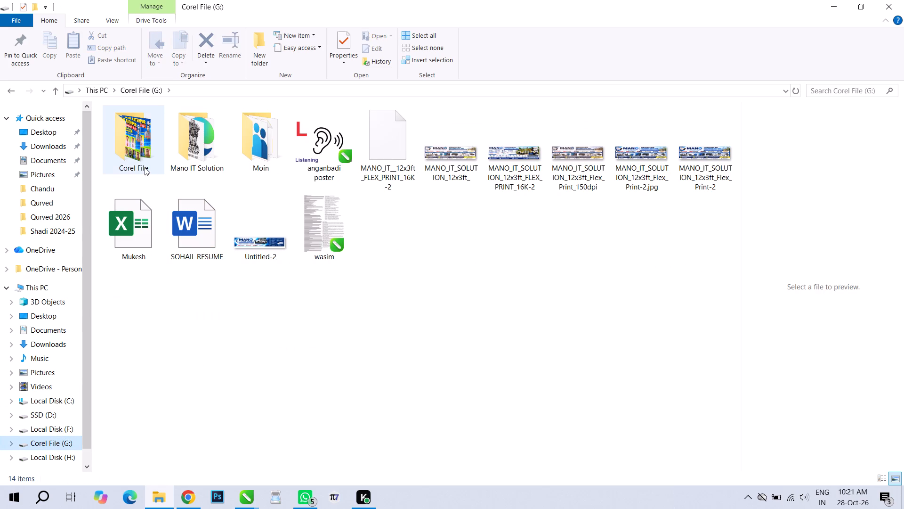
double_click(145, 167)
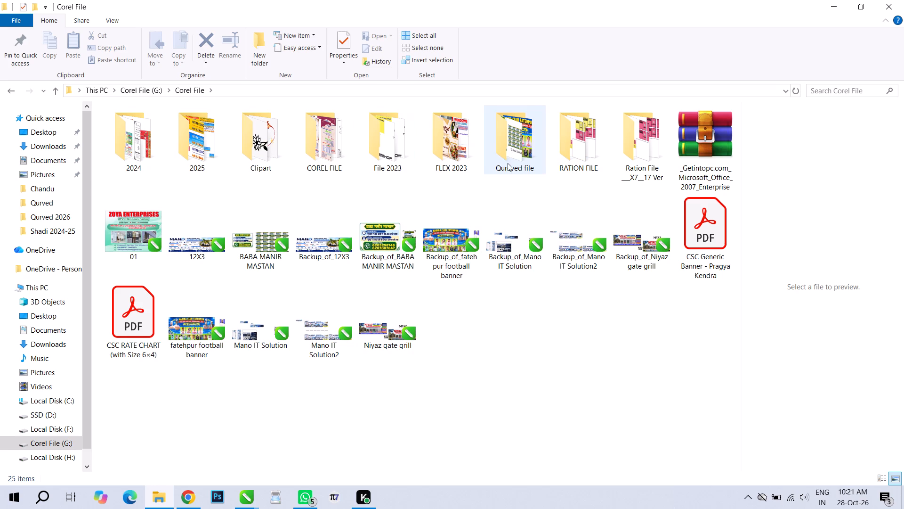
double_click(314, 163)
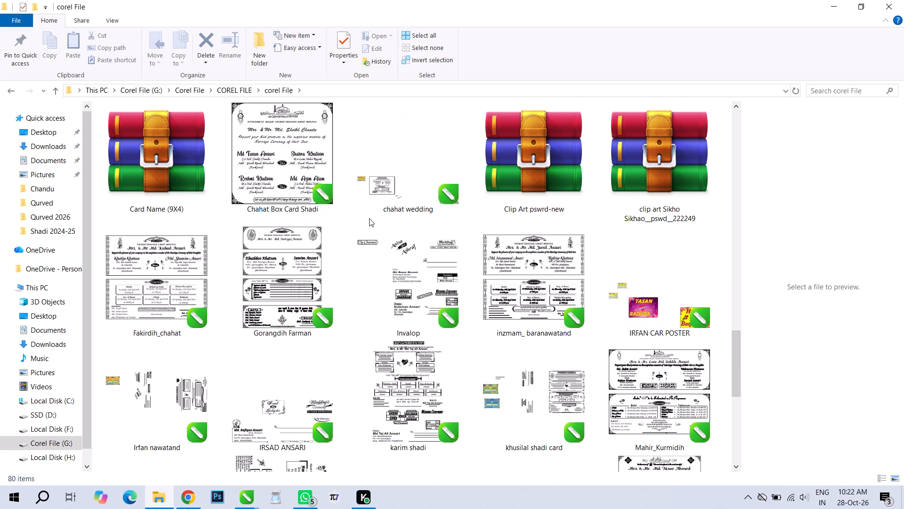
scroll(369, 218, down, 3)
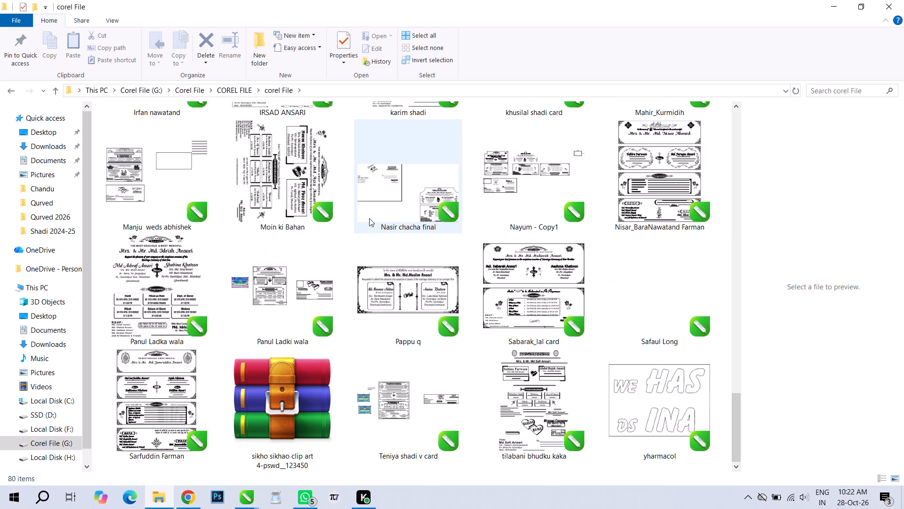
scroll(369, 218, down, 8)
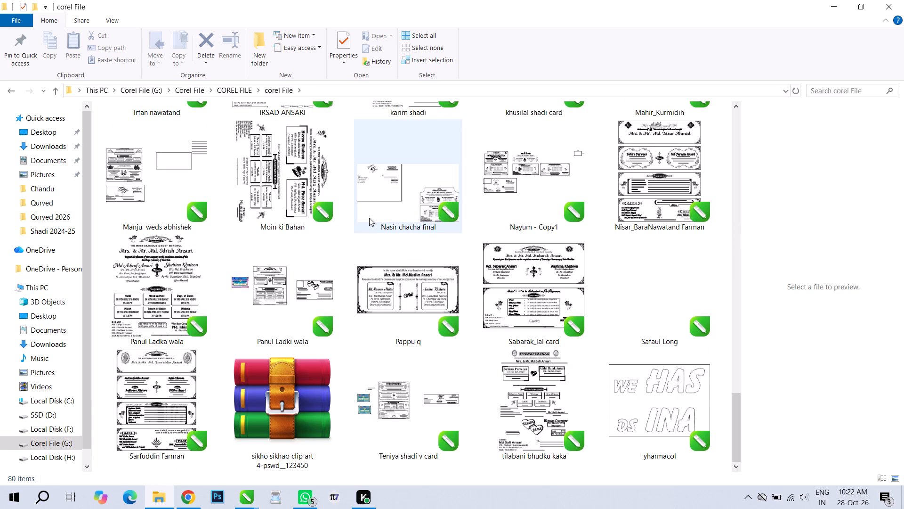
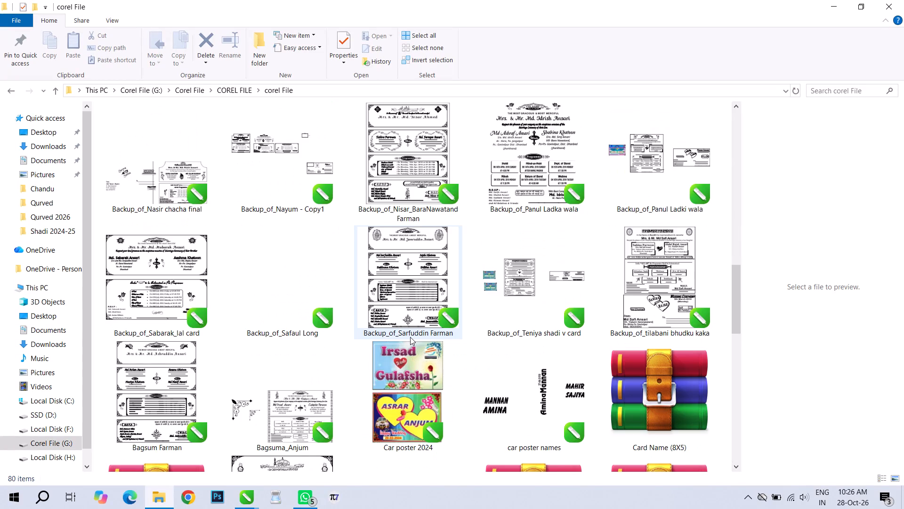
Open the Car poster 2024 drawing from the corel File folder, using permanent PANOSE-suggested substitutes for the missing fonts.
scroll(410, 337, down, 1)
double_click(420, 147)
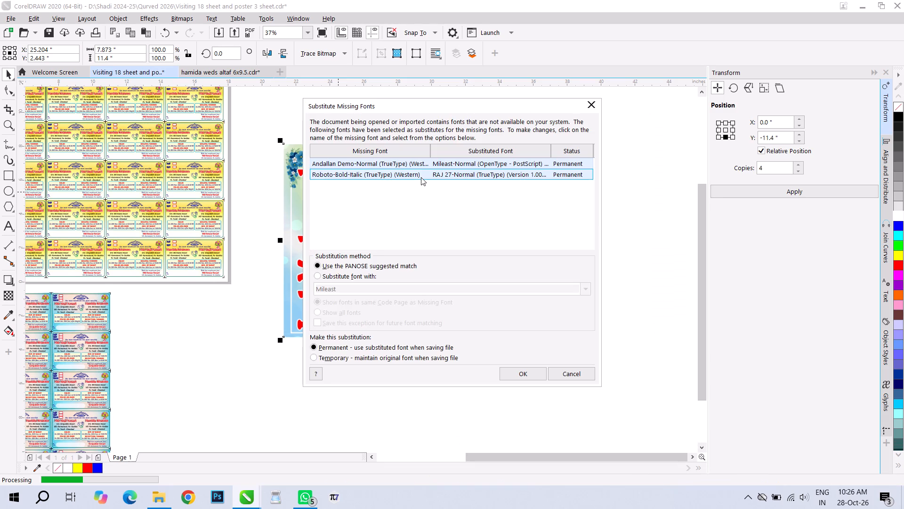
click(527, 378)
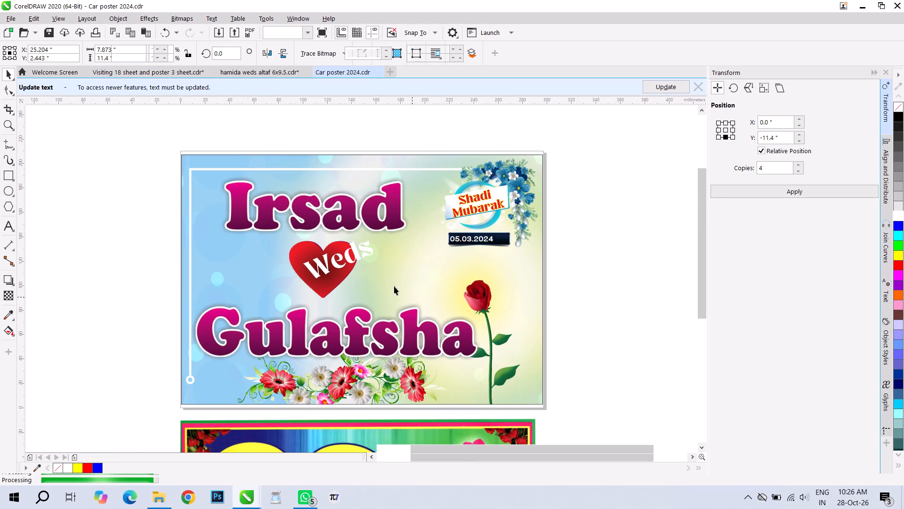
Select the grouped light-blue wedding car poster with the red heart and rose on the page.
double_click(319, 222)
click(278, 121)
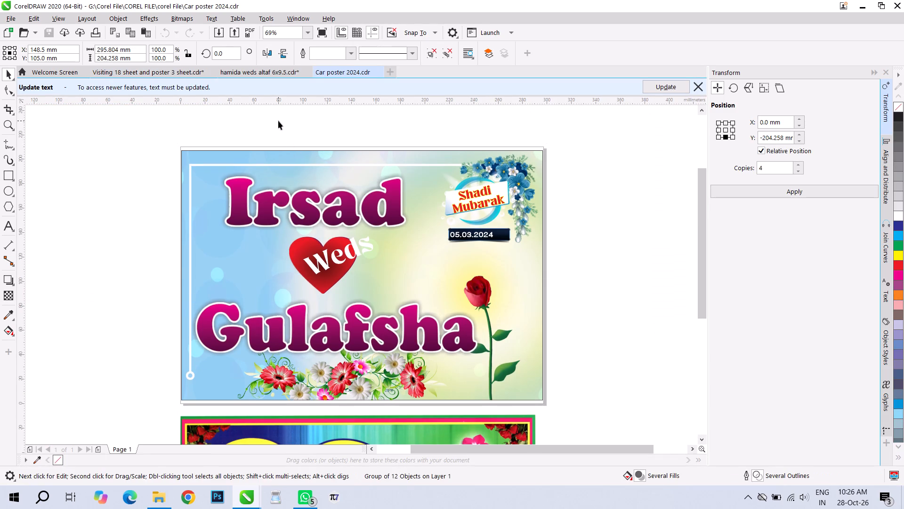
click(284, 198)
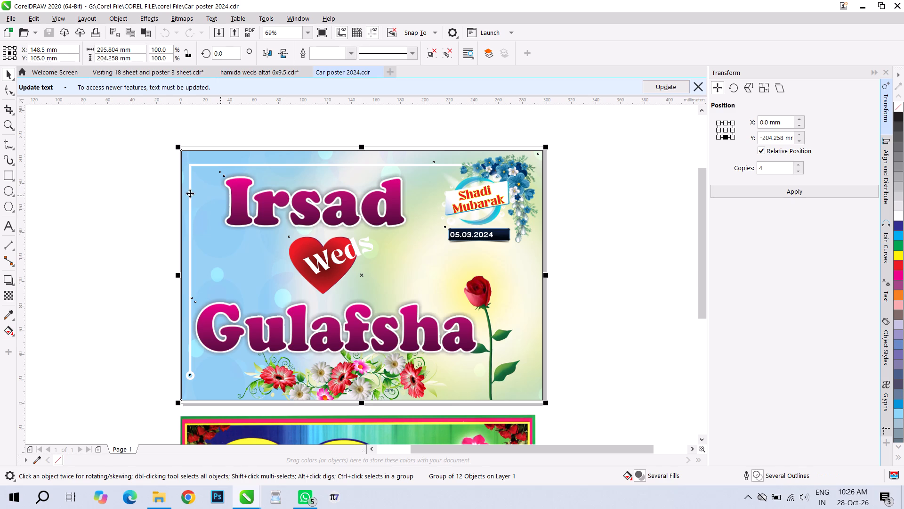
click(155, 187)
click(230, 191)
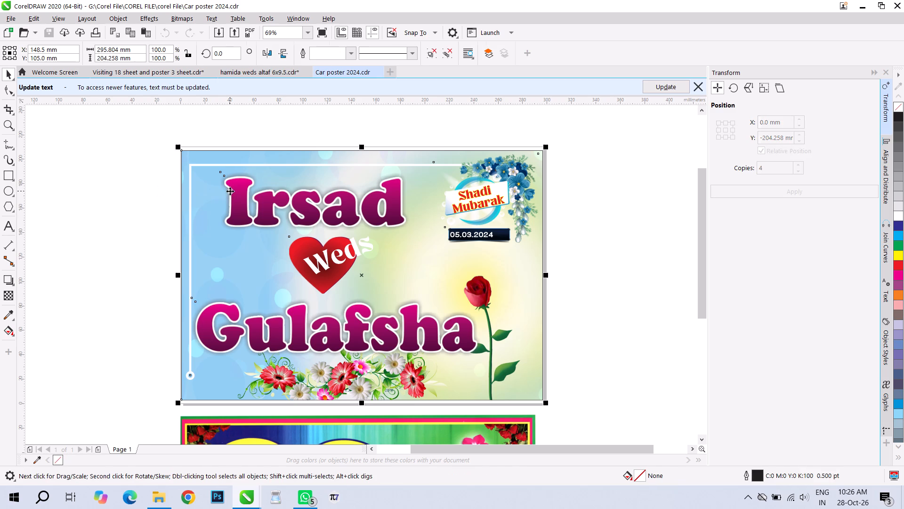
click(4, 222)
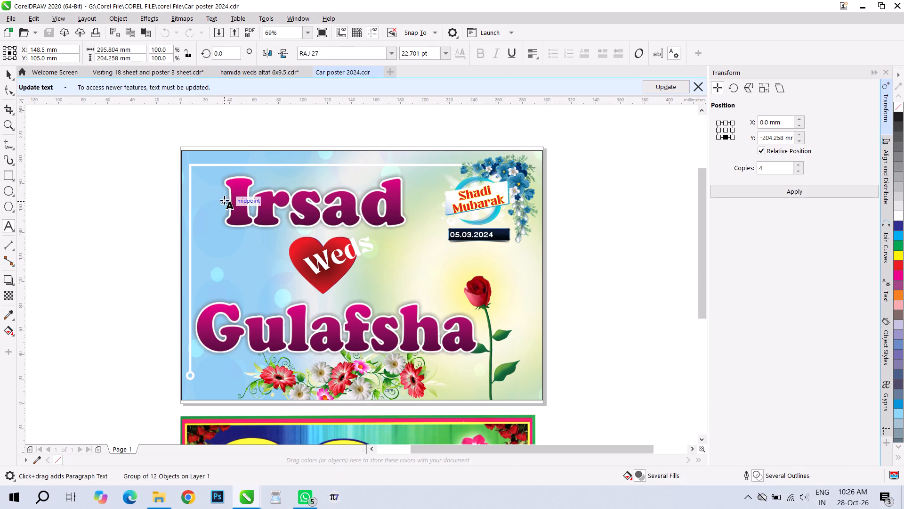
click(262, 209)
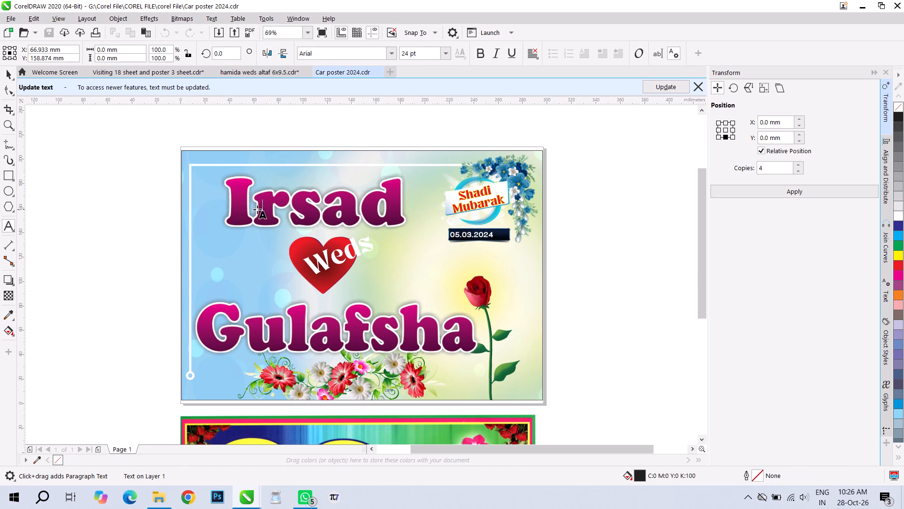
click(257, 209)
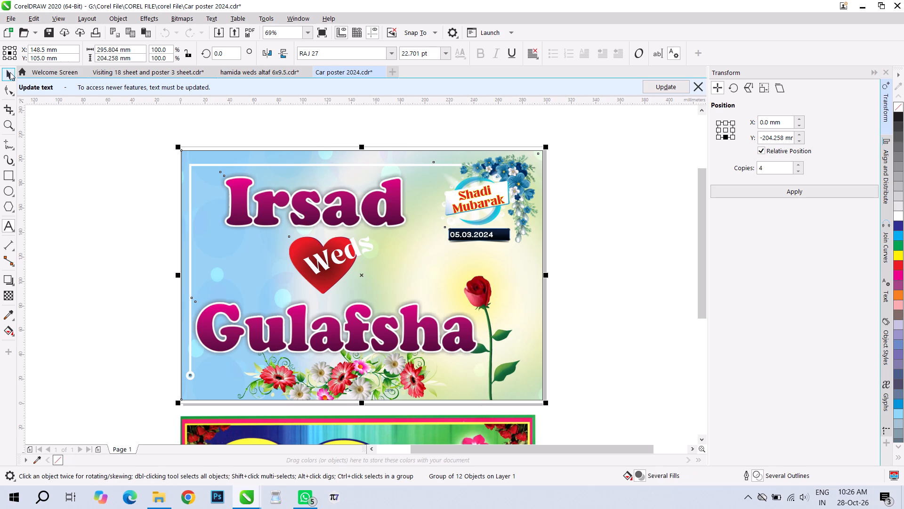
Ungroup the Irsad weds Gulafsha car poster into its separate objects.
click(9, 72)
click(111, 159)
drag(131, 154, 426, 260)
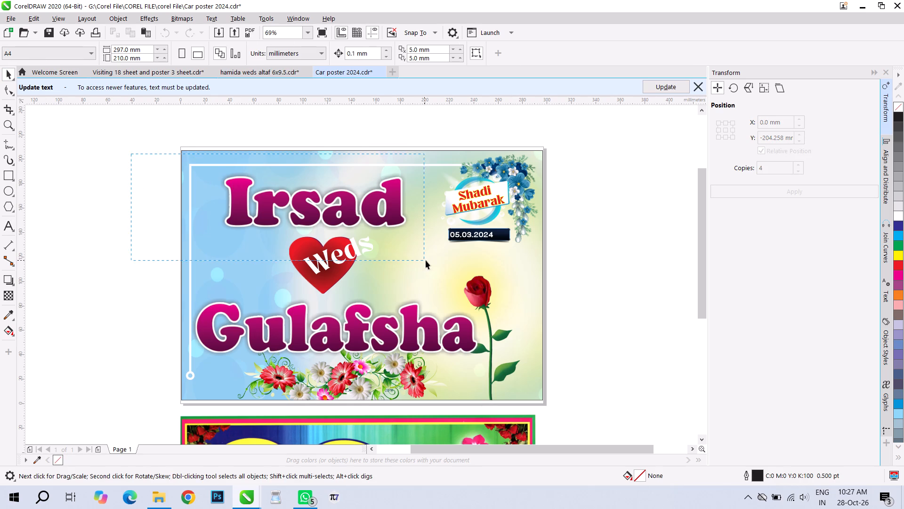
drag(426, 260, 426, 260)
click(419, 242)
click(427, 58)
click(410, 130)
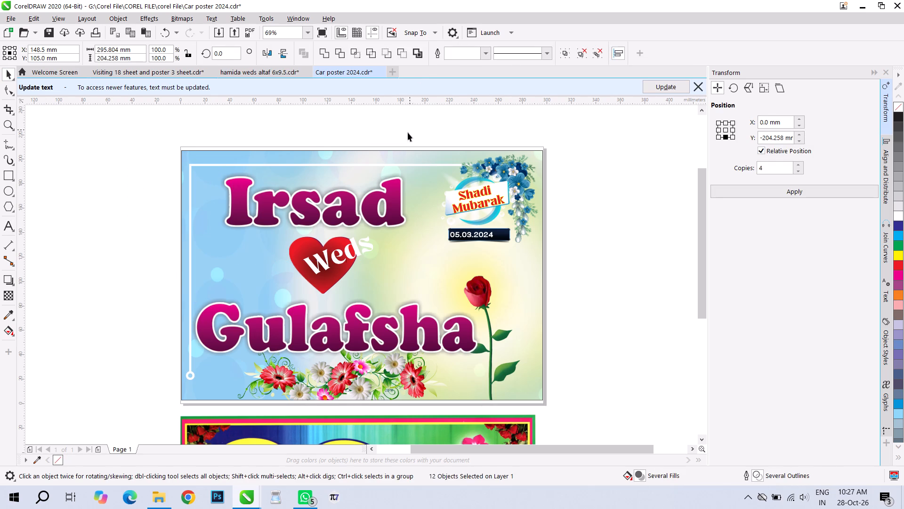
Delete the Irsad and Gulafsha name bitmaps from the car poster.
click(392, 204)
double_click(272, 200)
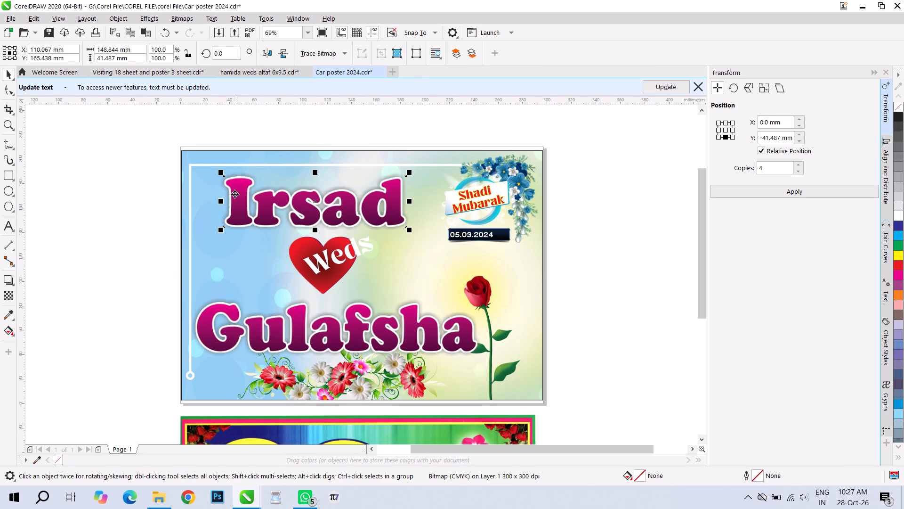
double_click(234, 194)
scroll(366, 210, up, 5)
scroll(366, 210, down, 1)
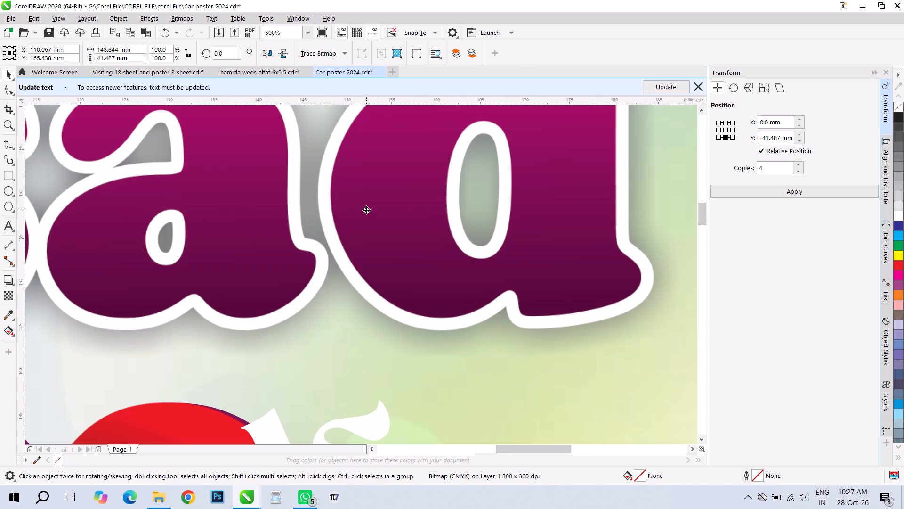
scroll(366, 210, down, 4)
scroll(334, 189, down, 1)
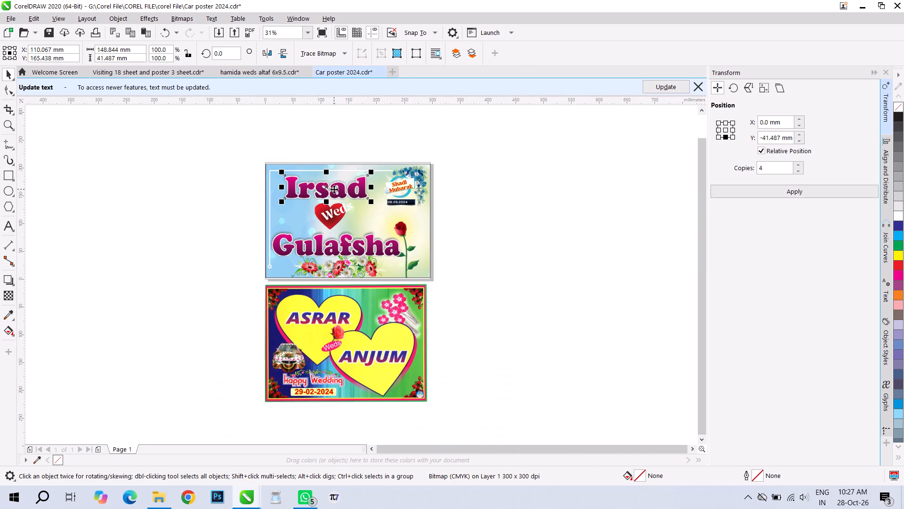
scroll(340, 175, up, 1)
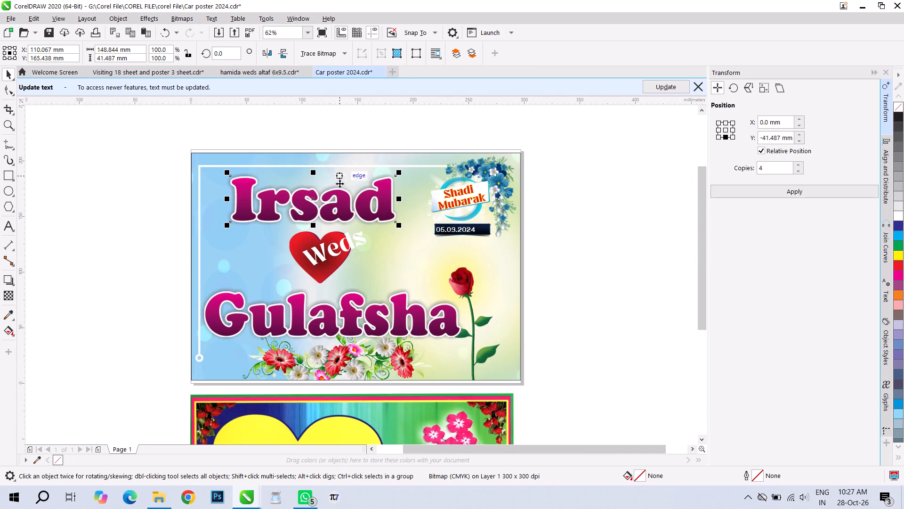
shift+click(356, 316)
key(BackSpace)
key(Delete)
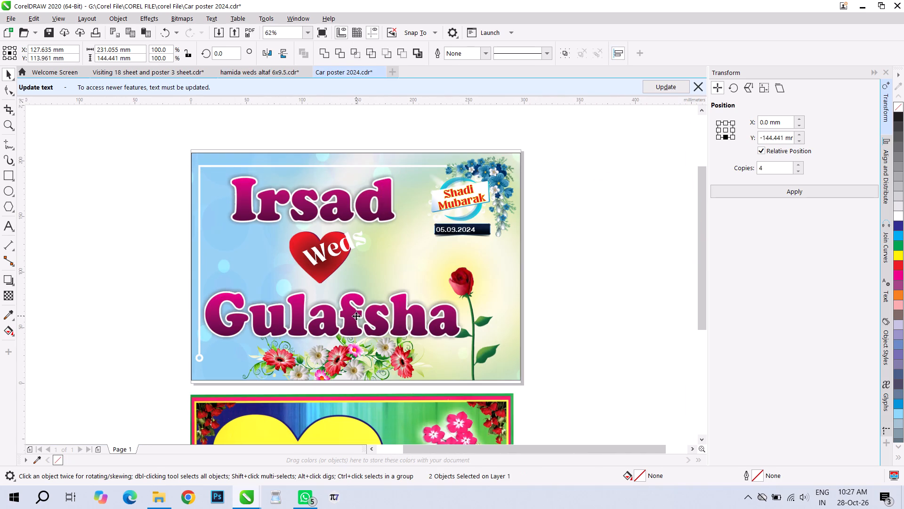
Delete the two gray blurred shadow objects of the old names from the poster.
click(345, 203)
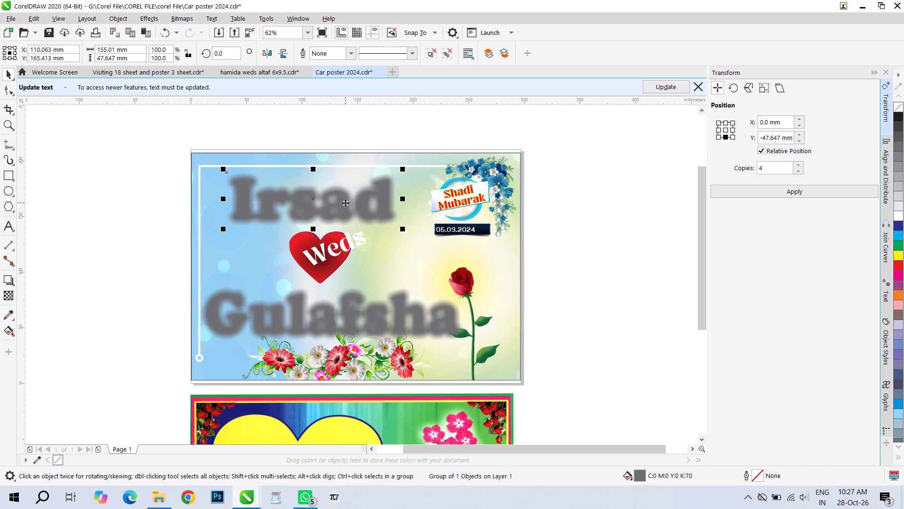
key(Delete)
click(367, 307)
key(Delete)
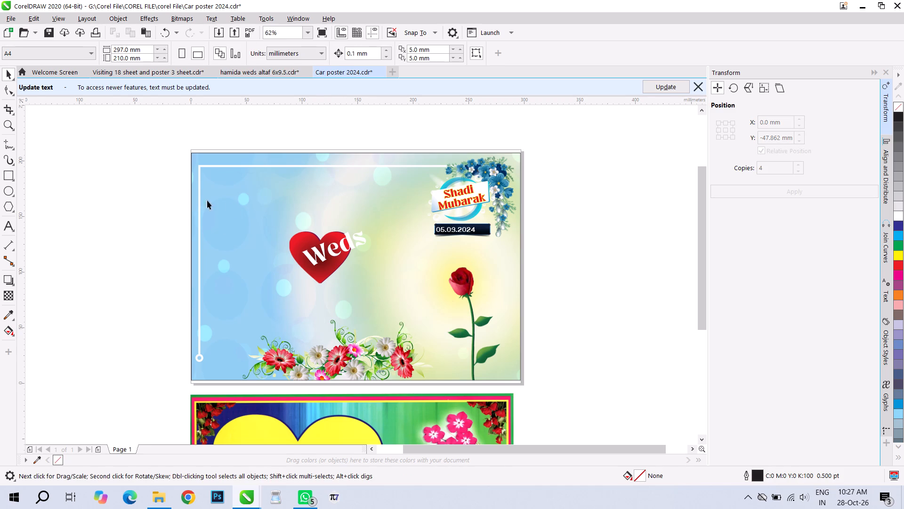
Add the artistic text "Altaf" beside the poster and enlarge it to about 133 by 48 mm.
click(11, 227)
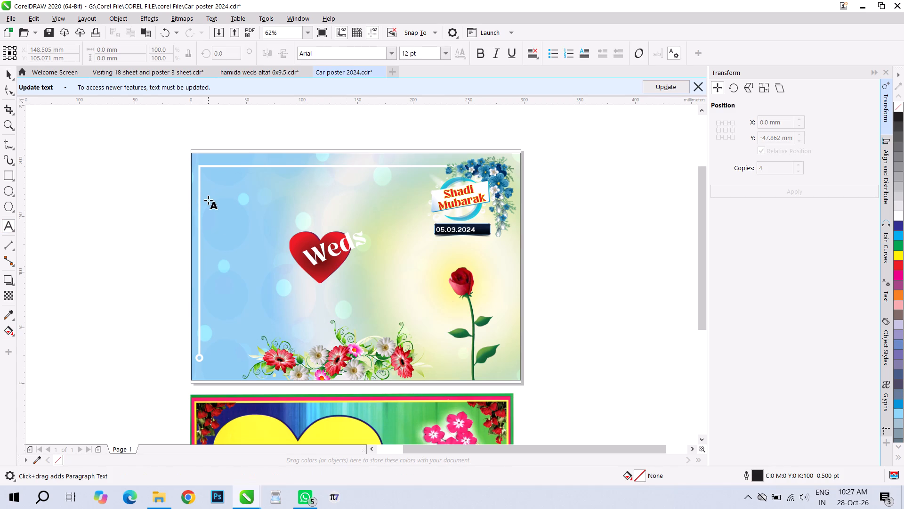
click(150, 200)
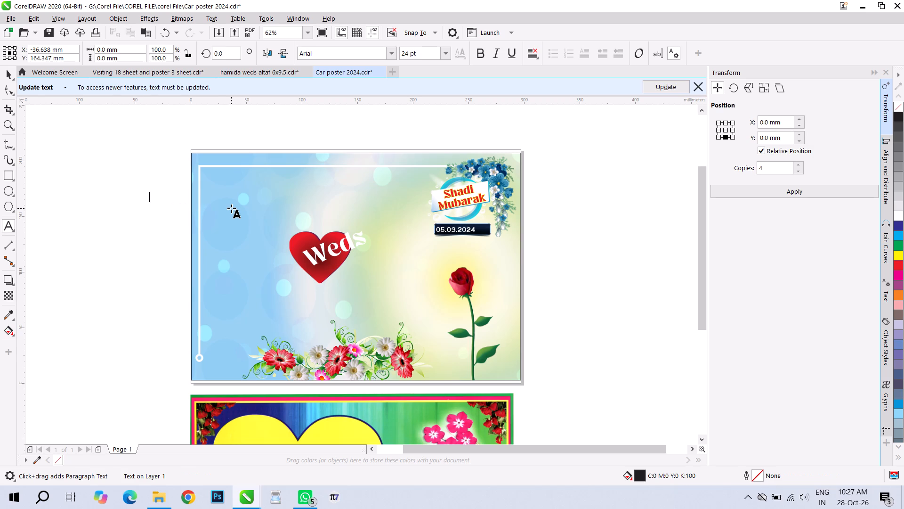
key(shift+m)
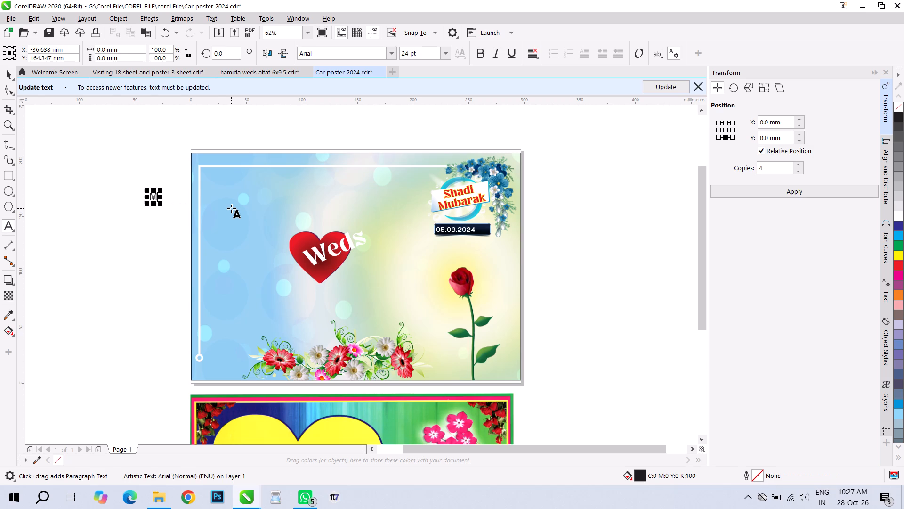
key(BackSpace)
text(ltaf)
key(ctrl+space)
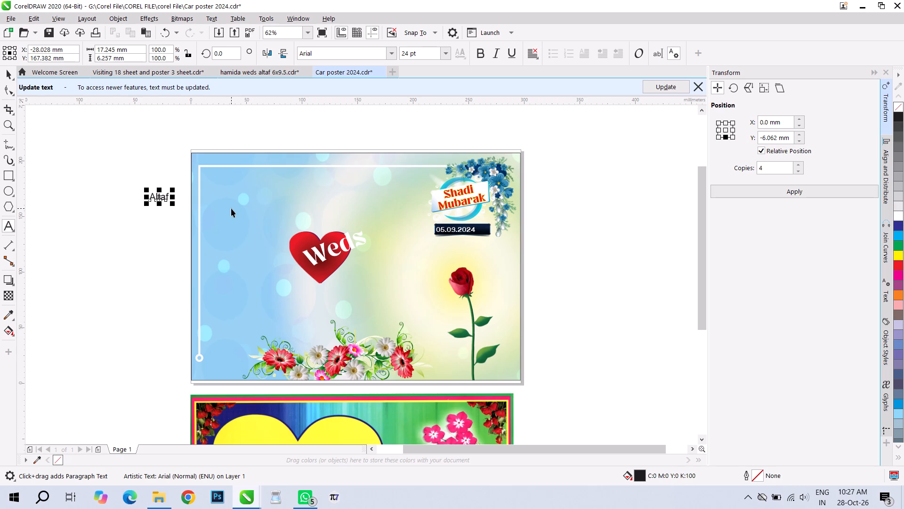
drag(171, 207, 237, 235)
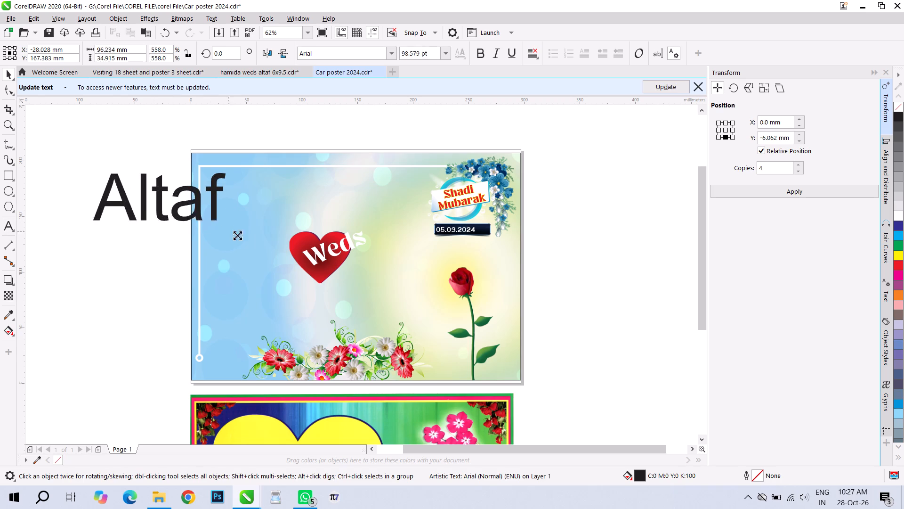
drag(237, 235, 235, 236)
Place a copy of the Altaf text below the heart on the poster and change its wording to "Hamida".
drag(217, 198, 330, 330)
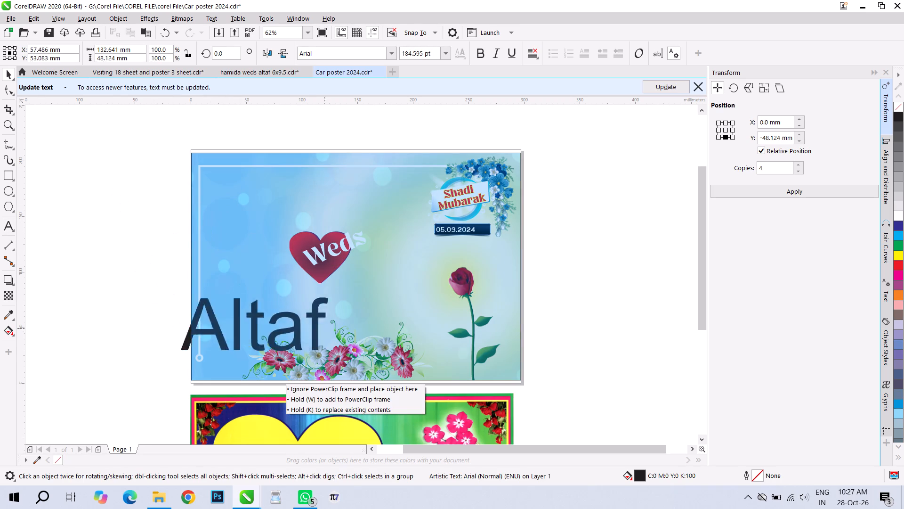
drag(330, 330, 353, 316)
right_click(353, 316)
double_click(353, 316)
key(ctrl+a)
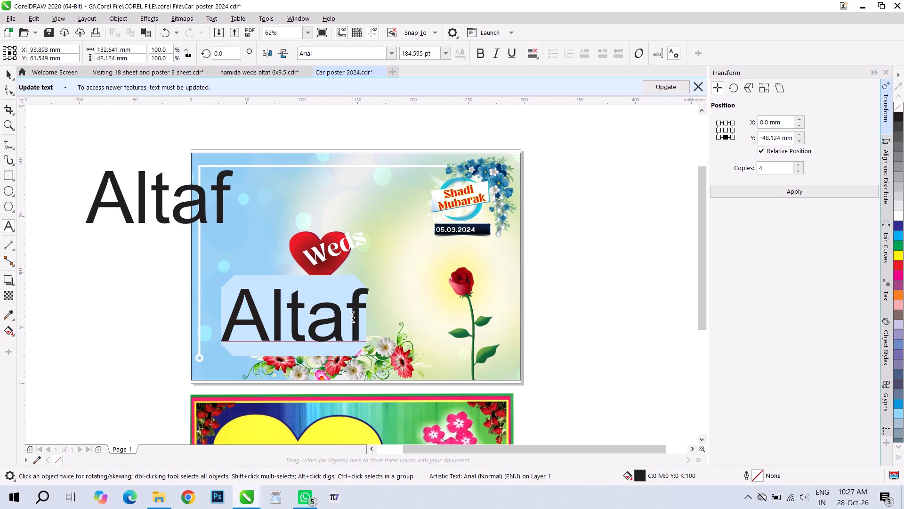
text(Hamida)
key(ctrl+space)
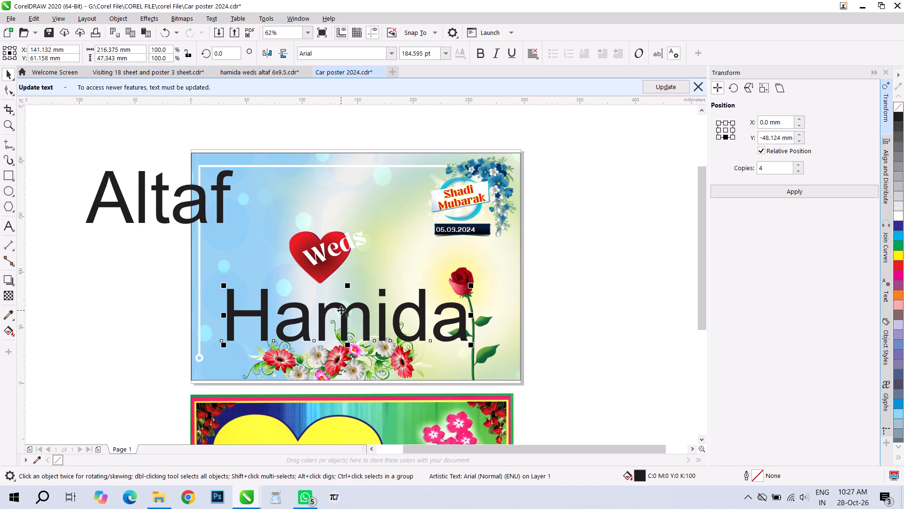
Set the font of both the Altaf and Hamida texts to Avigea.
click(219, 203)
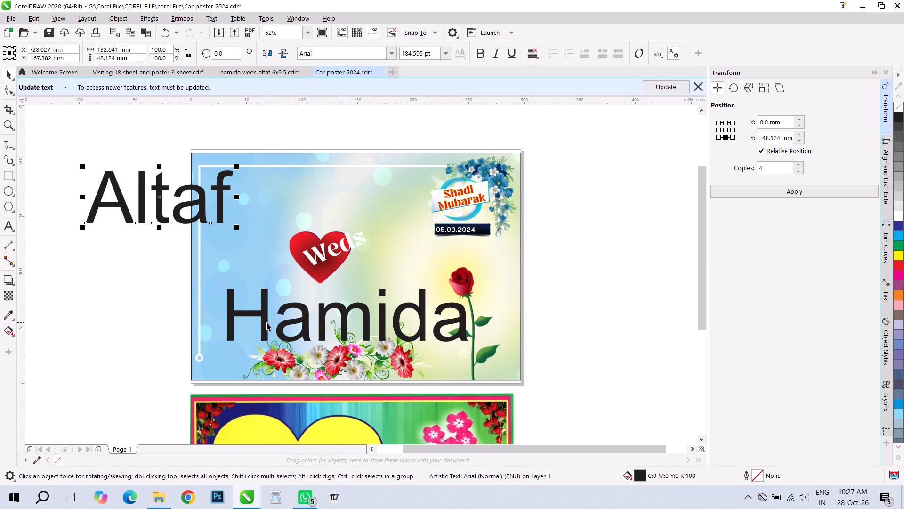
shift+click(266, 322)
click(391, 57)
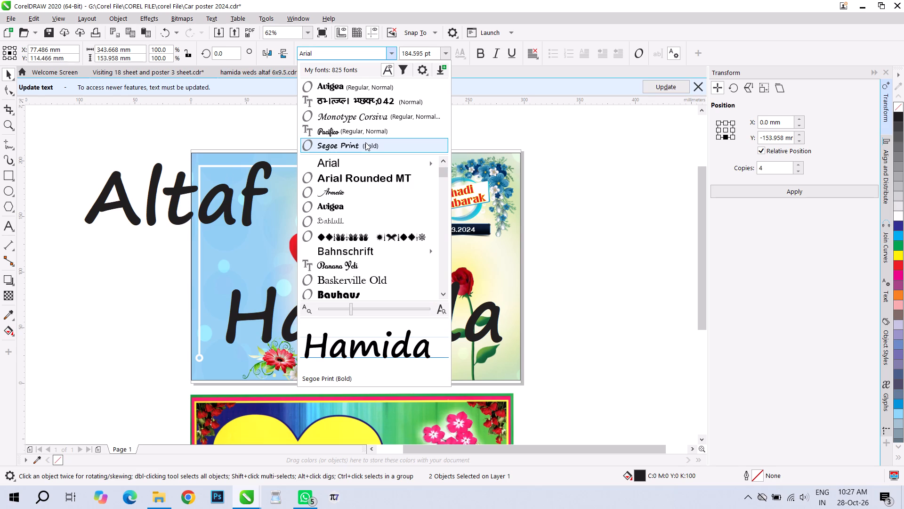
click(387, 89)
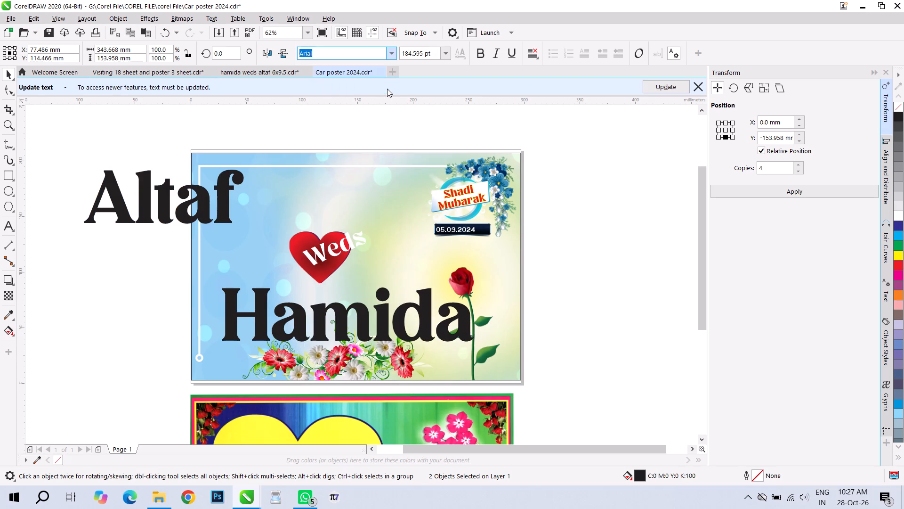
click(145, 145)
Move the Altaf text onto the poster above the heart, to about X 92.9, Y 170.6 mm.
drag(163, 191, 220, 192)
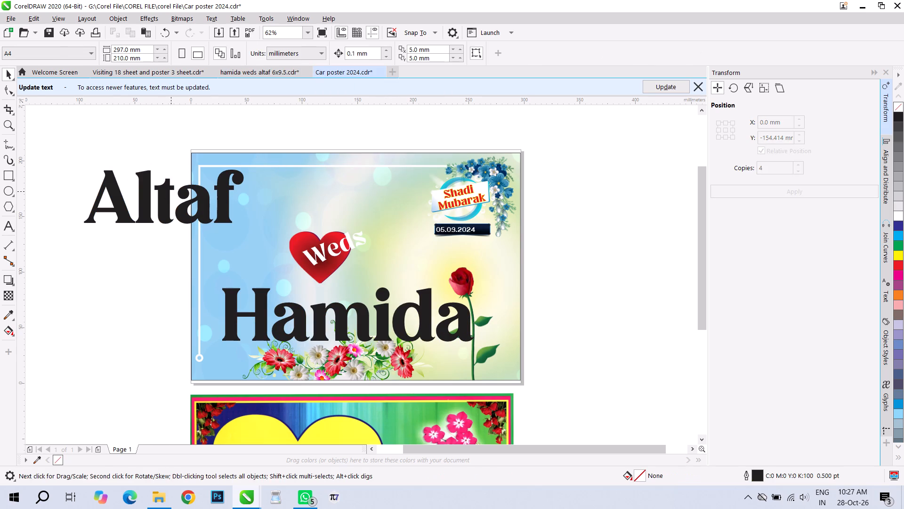
drag(220, 192, 293, 188)
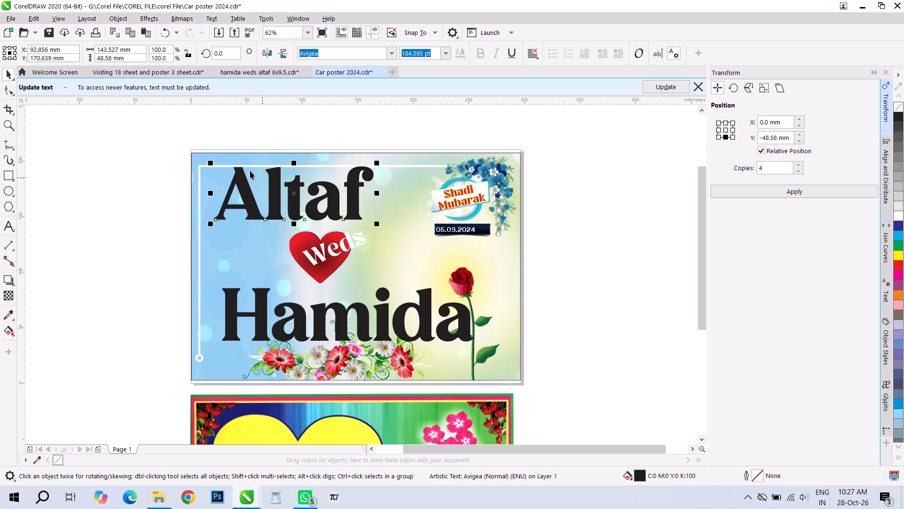
Change the case of the Altaf text to UPPERCASE.
scroll(241, 166, down, 1)
scroll(275, 175, up, 1)
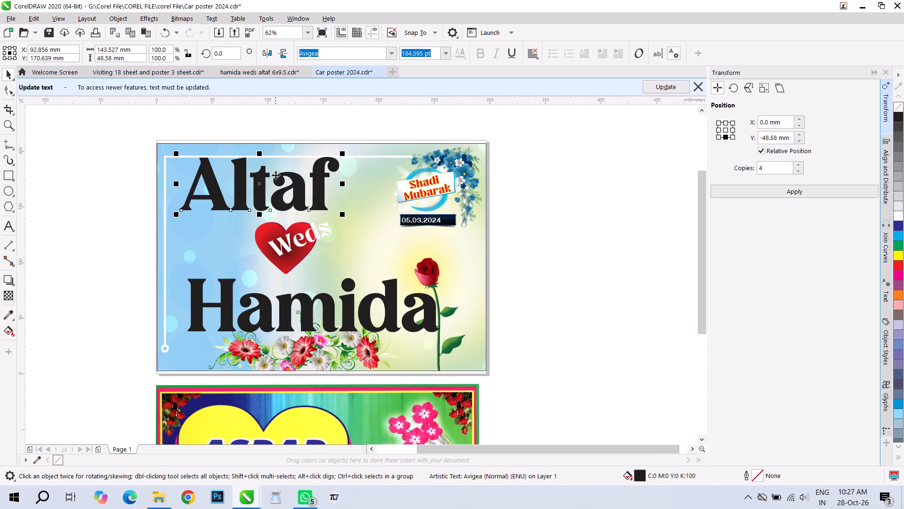
double_click(291, 177)
key(ctrl+a)
right_click(291, 177)
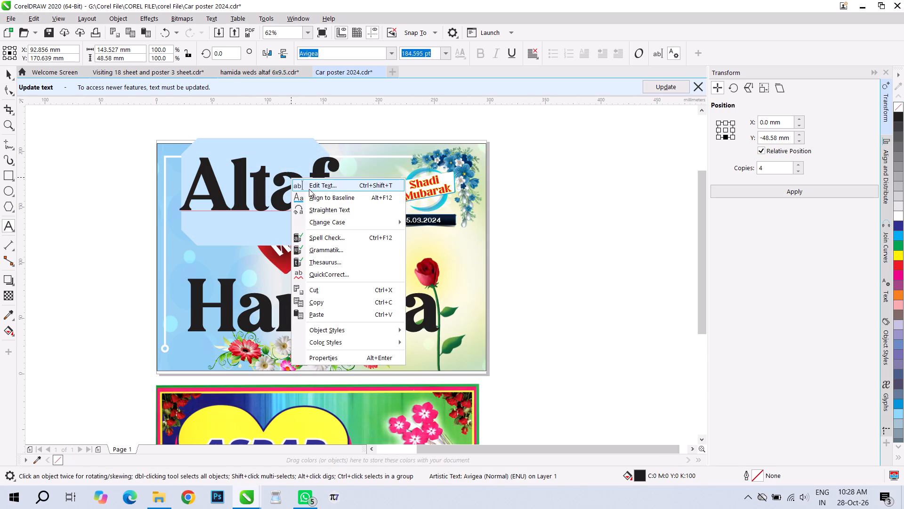
click(351, 222)
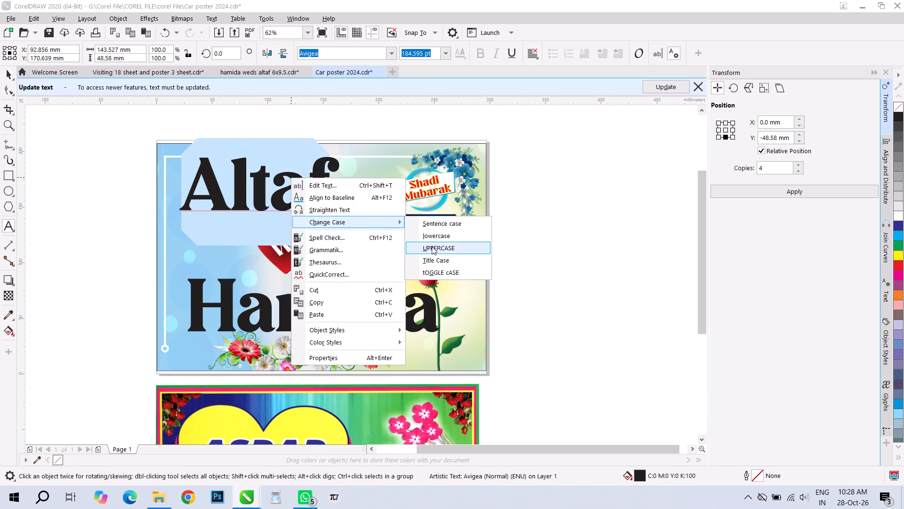
click(432, 246)
key(ctrl+space)
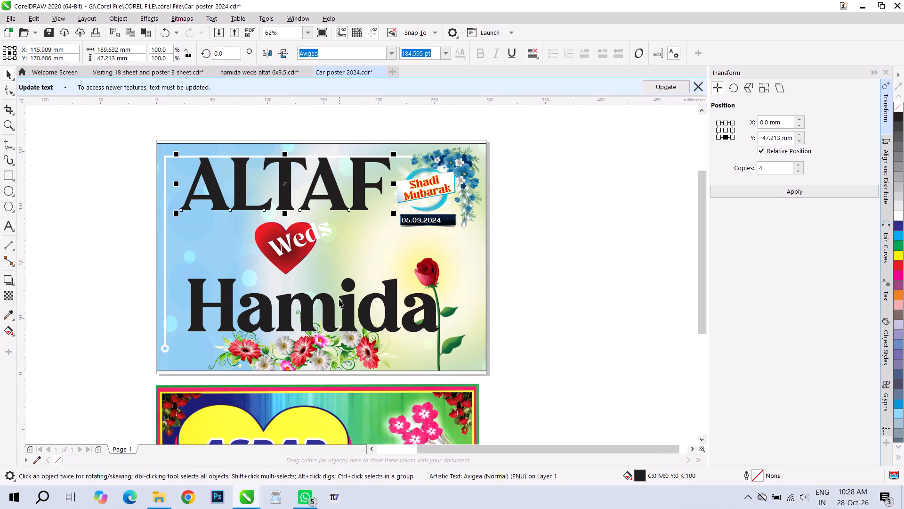
Change the case of the Hamida text to UPPERCASE.
double_click(344, 300)
key(ctrl+a)
ctrl+right_click(344, 300)
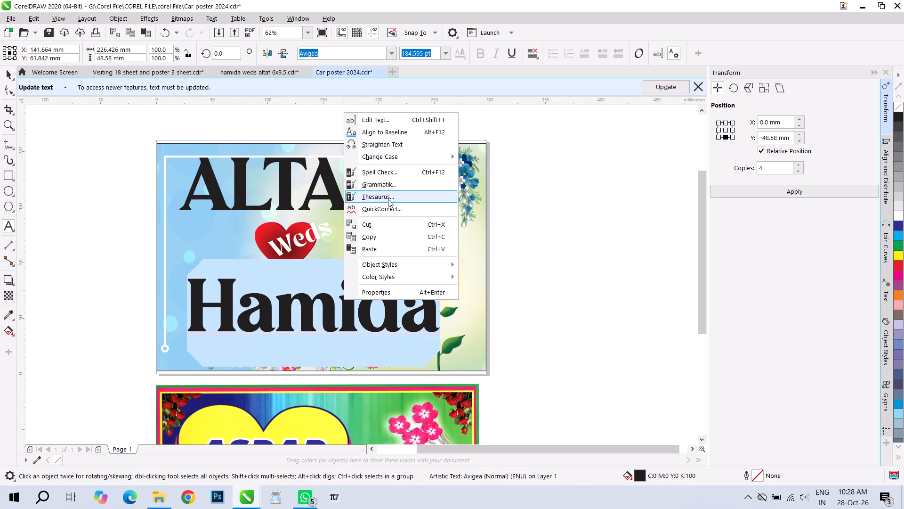
click(395, 161)
click(492, 185)
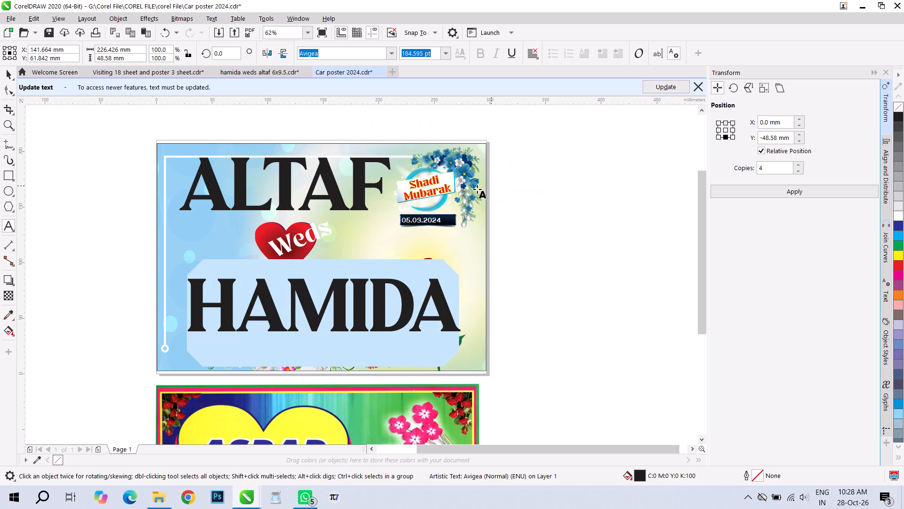
key(ctrl+space)
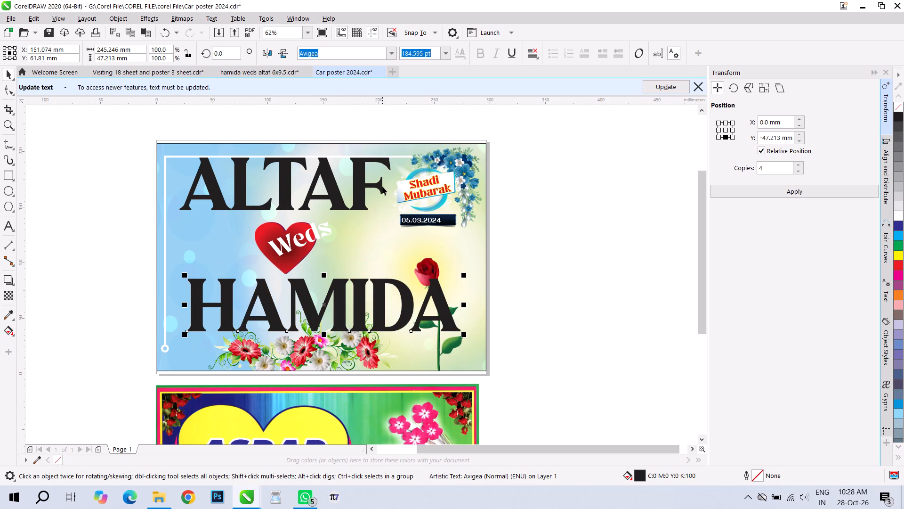
Set the font size of both the ALTAF and HAMIDA texts to 160 pt.
shift+click(382, 186)
click(444, 57)
click(444, 57)
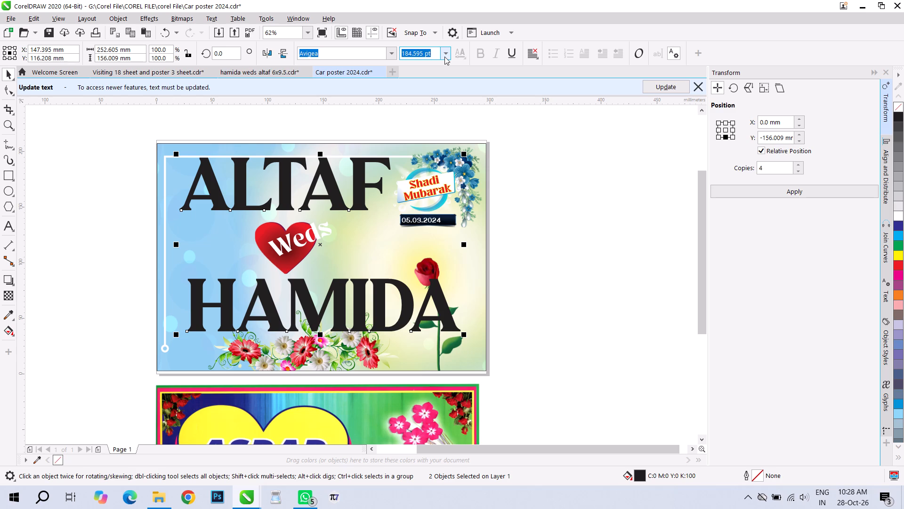
text(160)
key(Return)
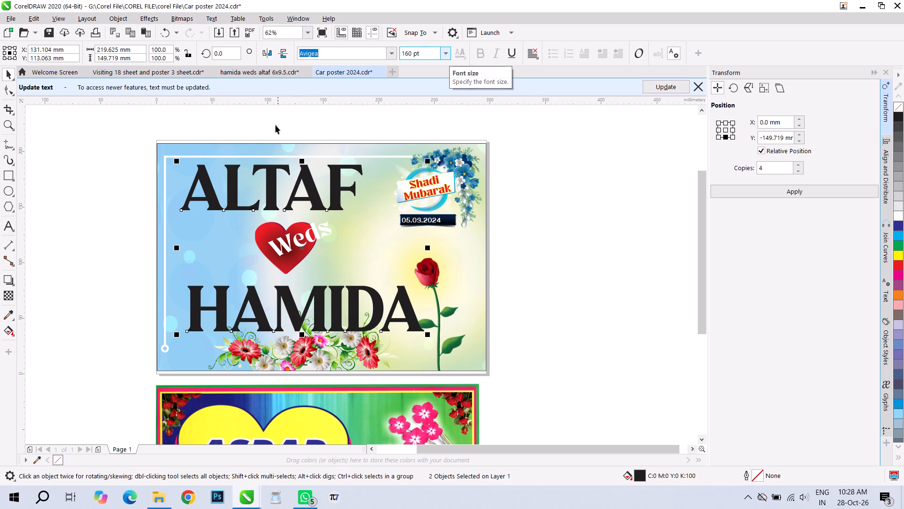
Move the white Weds text to the middle of the red heart, at about X 119.0, Y 117.4 mm.
click(266, 127)
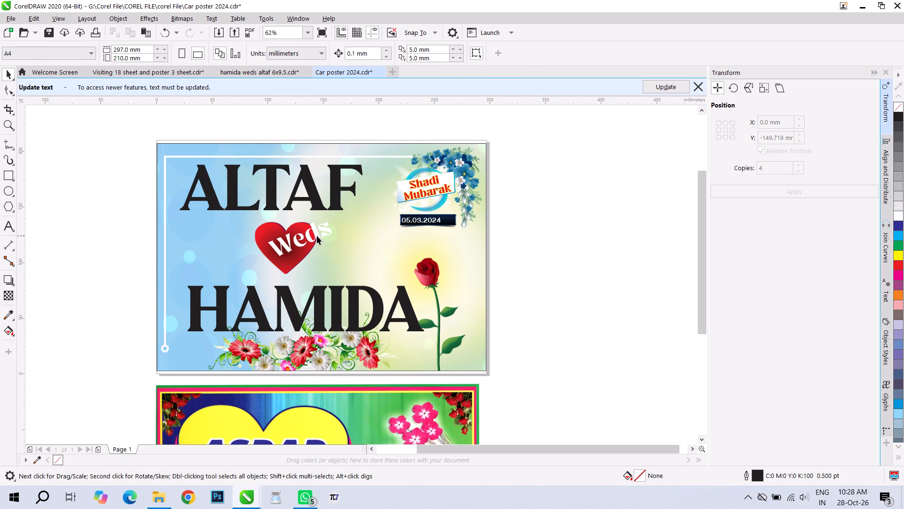
click(317, 236)
drag(337, 216, 319, 211)
scroll(291, 245, up, 2)
drag(291, 243, 280, 243)
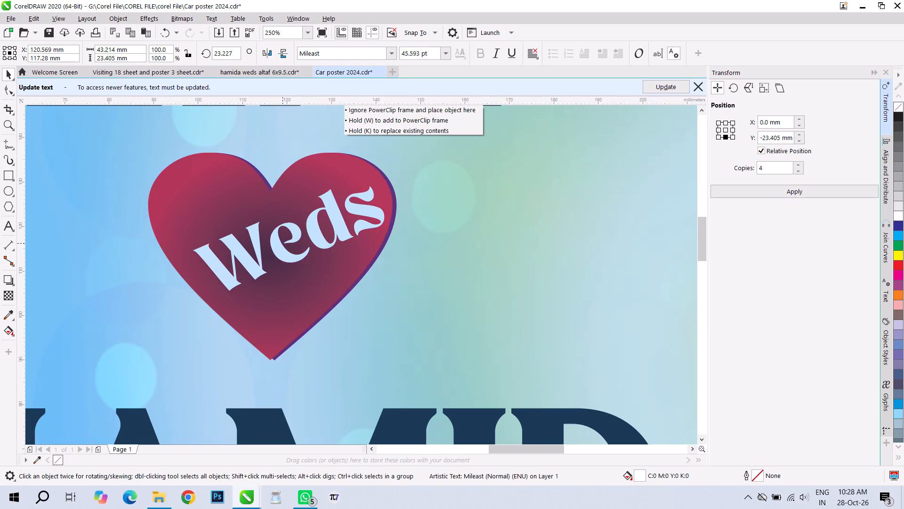
drag(280, 243, 276, 243)
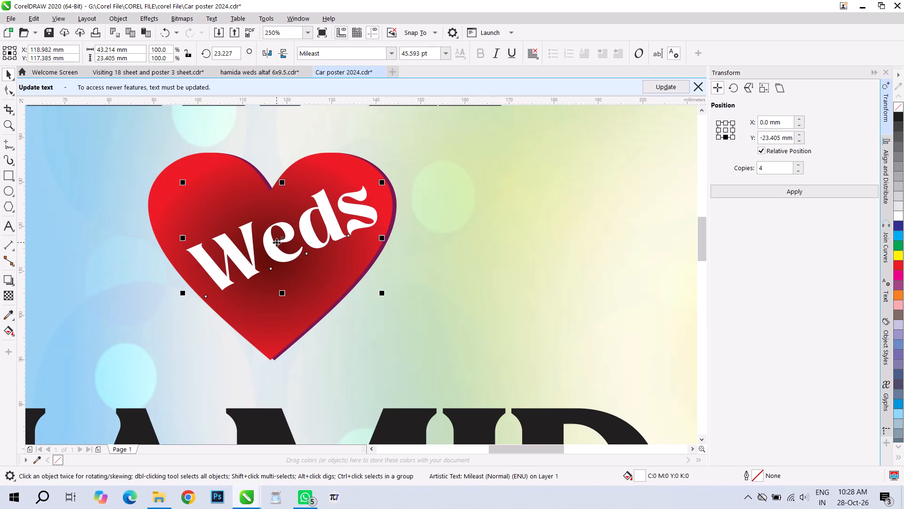
Move the HAMIDA text up closer to the heart, to about X 126.2, Y 67.6 mm.
scroll(277, 239, down, 2)
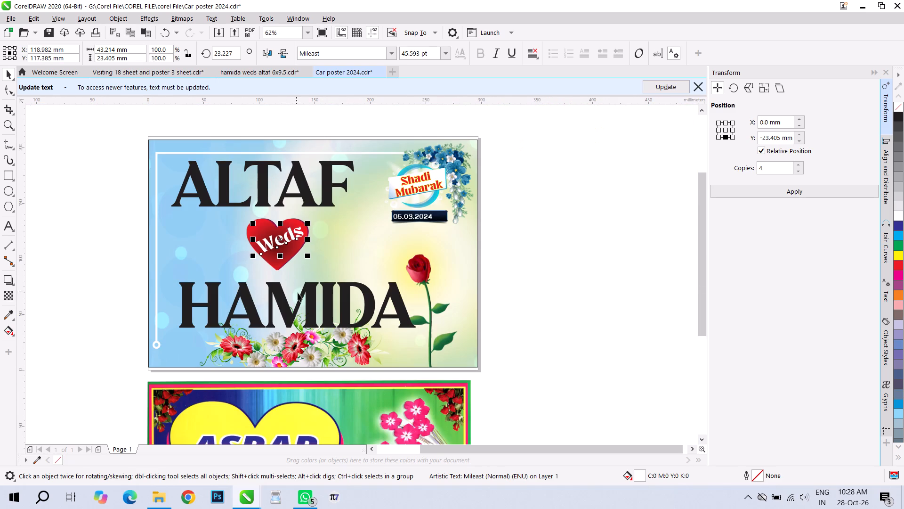
drag(299, 299, 291, 286)
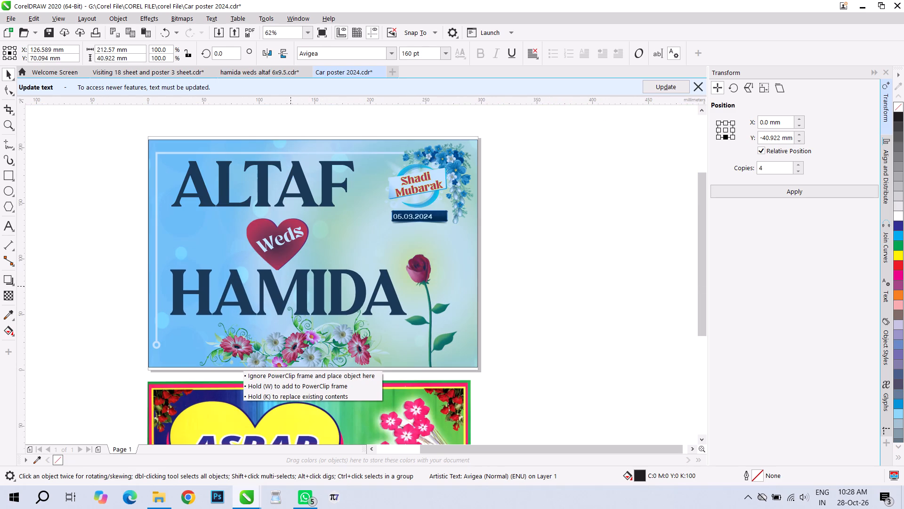
drag(291, 286, 290, 289)
click(582, 181)
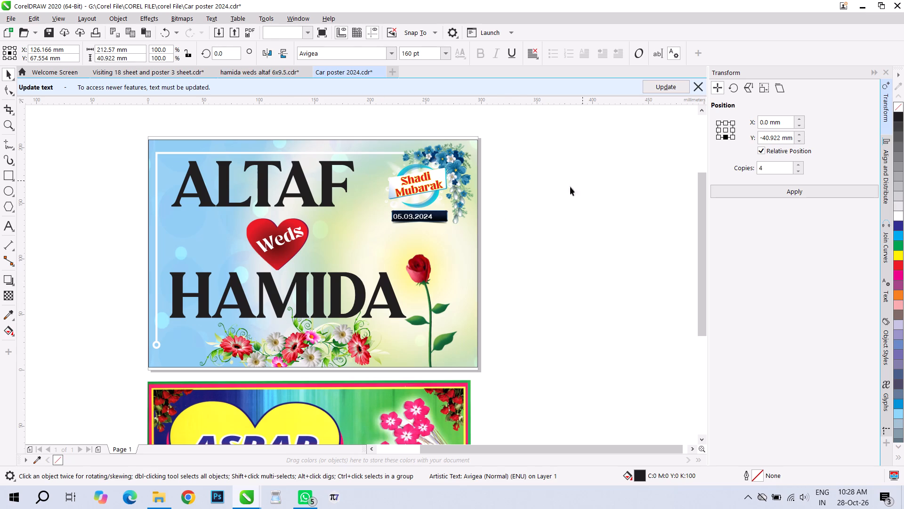
Replace the date in the dark banner under Shadi Mubarak with 29-11-2026.
double_click(419, 217)
scroll(419, 217, up, 1)
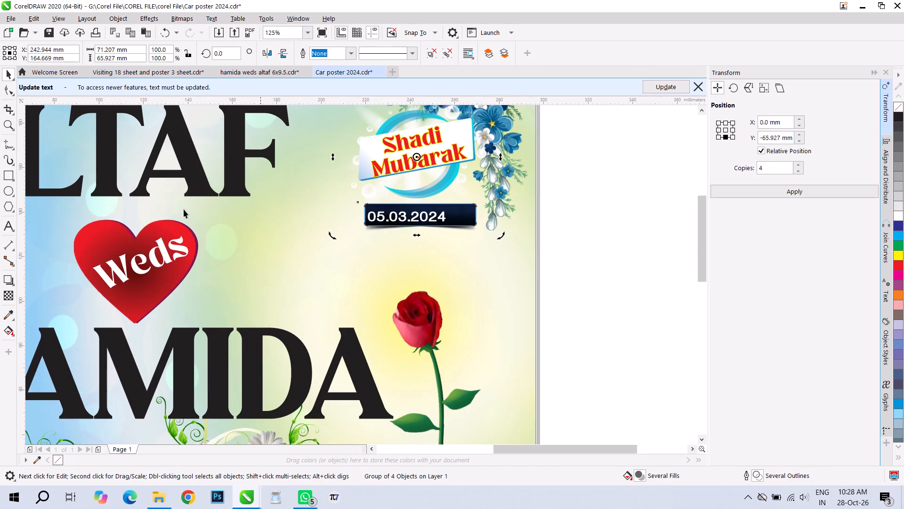
click(9, 225)
click(377, 217)
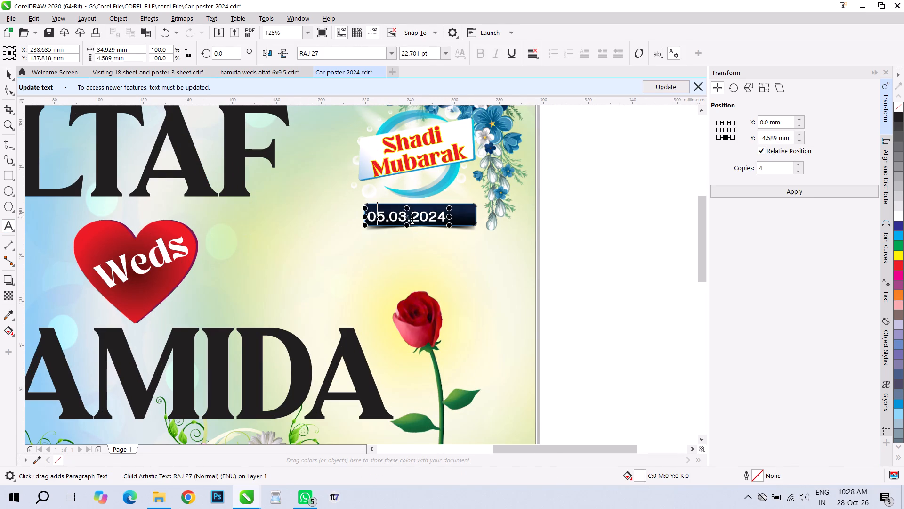
scroll(412, 217, up, 2)
drag(241, 214, 330, 215)
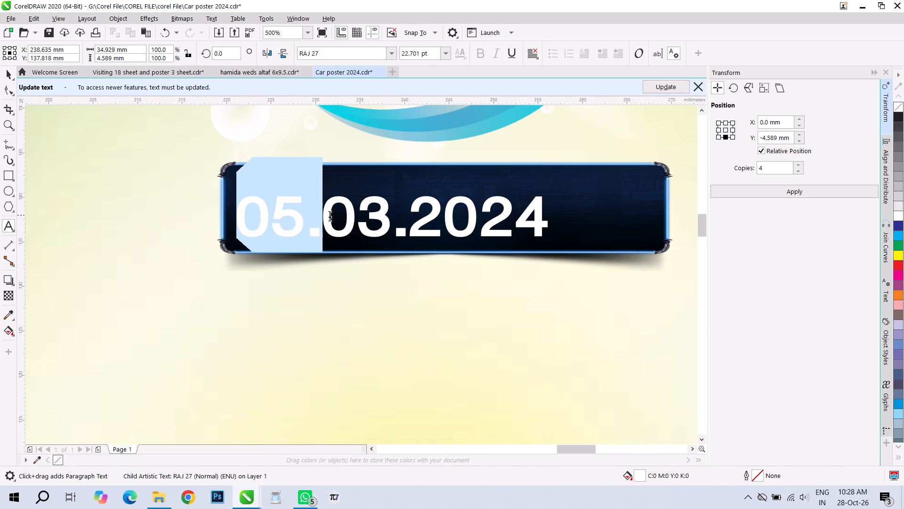
drag(330, 215, 544, 216)
text(29-)
key(BackSpace)
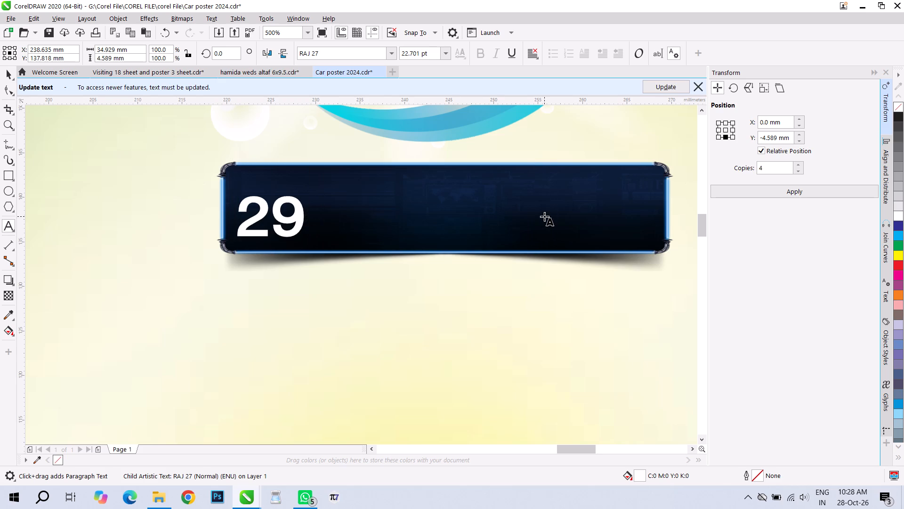
key(shift+percent)
key(BackSpace)
key(shift+ampersand)
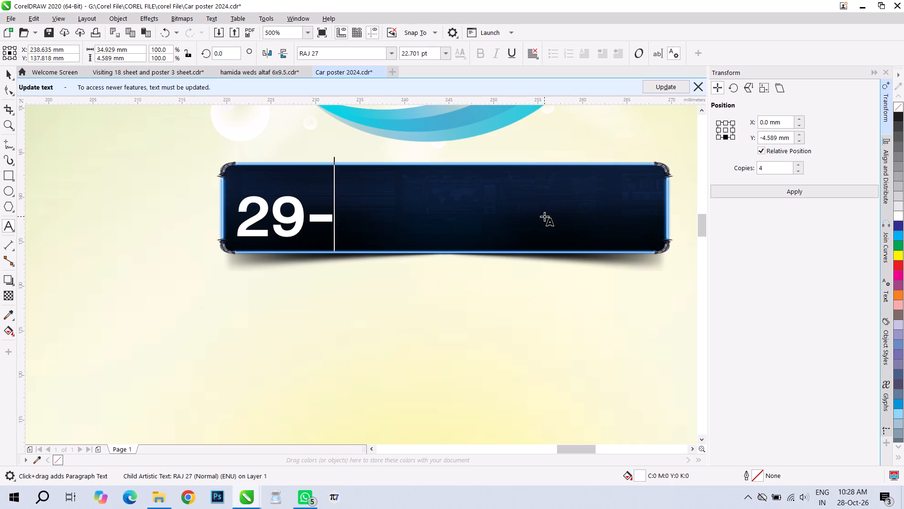
key(0)
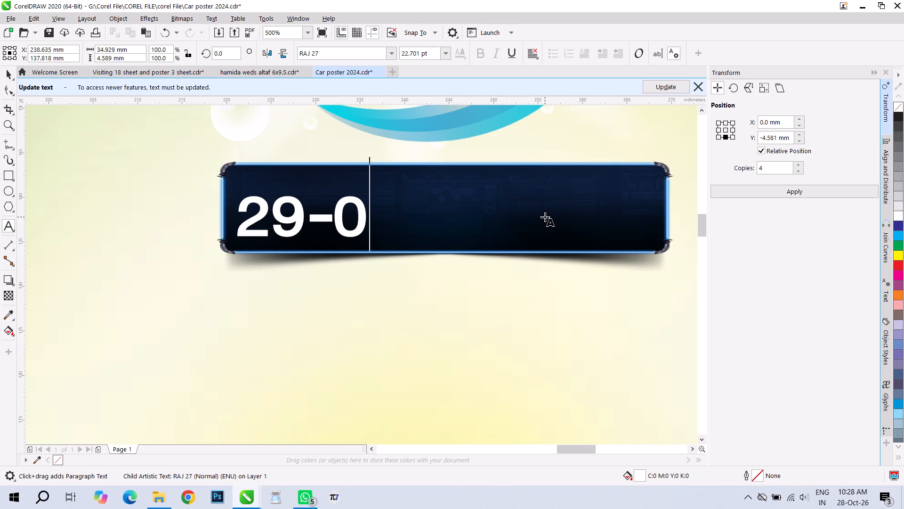
key(BackSpace)
text(11)
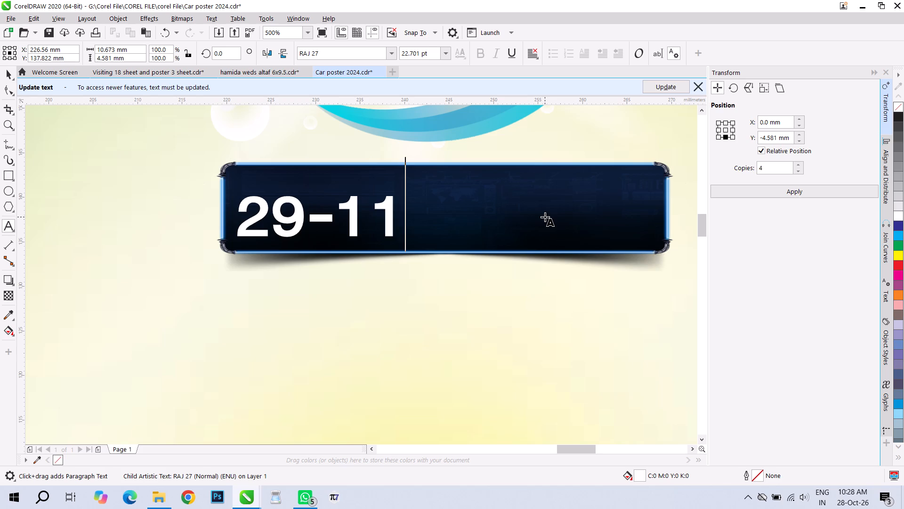
key(BackSpace)
key(BackSpace)
text(11)
text(&2026)
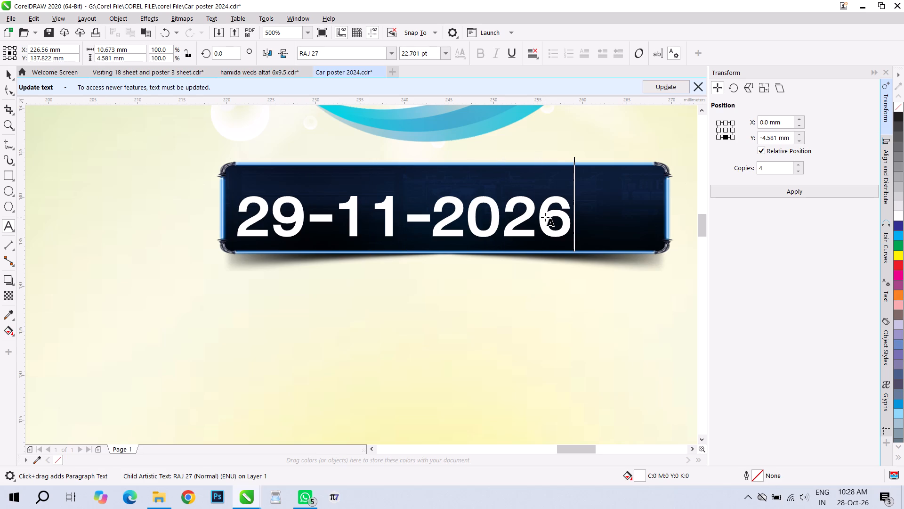
key(ctrl+space)
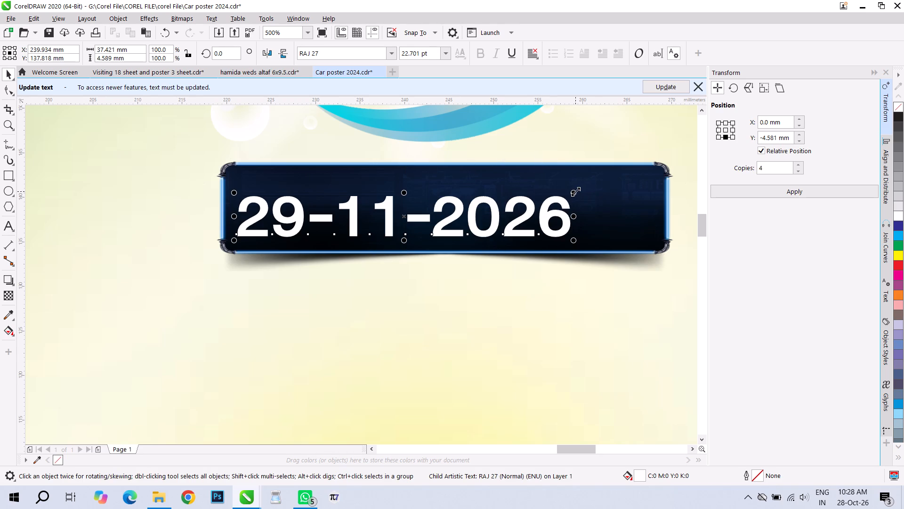
Enlarge the date text to about 28.2 pt, centre it in the dark banner and narrow it to about 45.5 mm wide.
drag(575, 191, 656, 164)
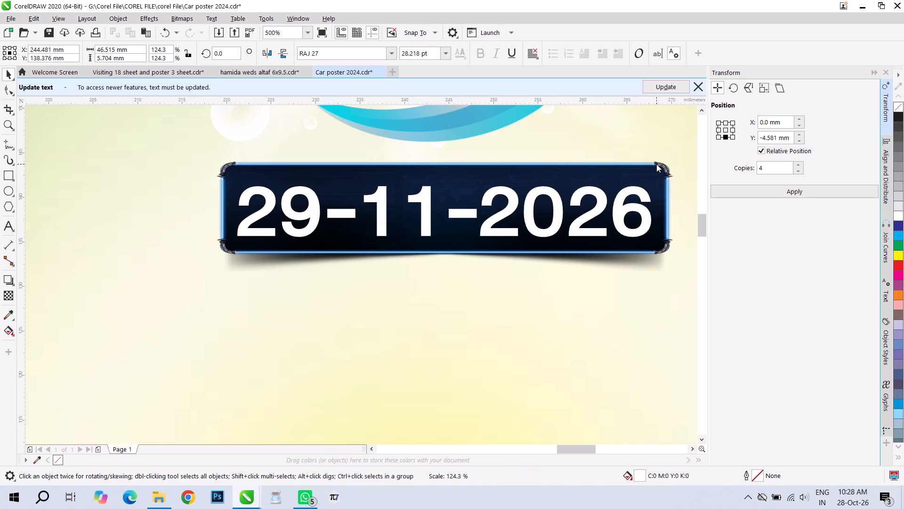
drag(445, 211, 447, 205)
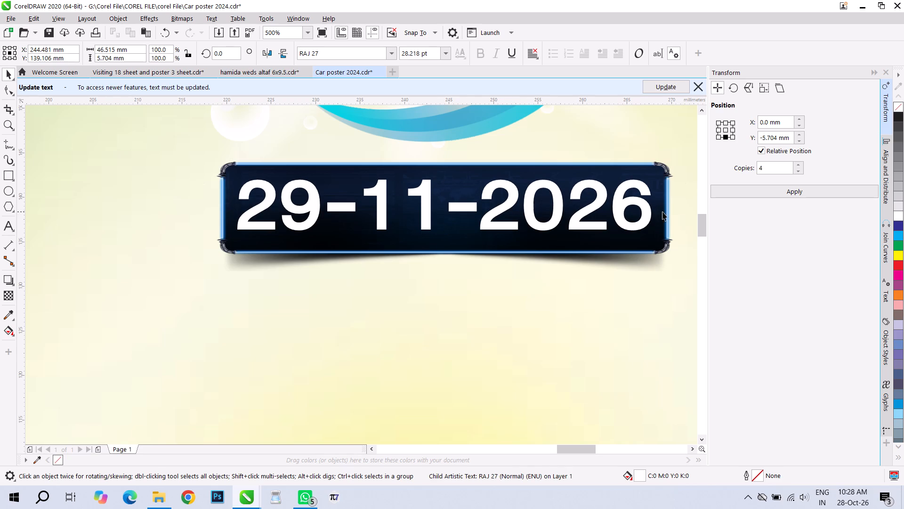
drag(656, 205, 651, 204)
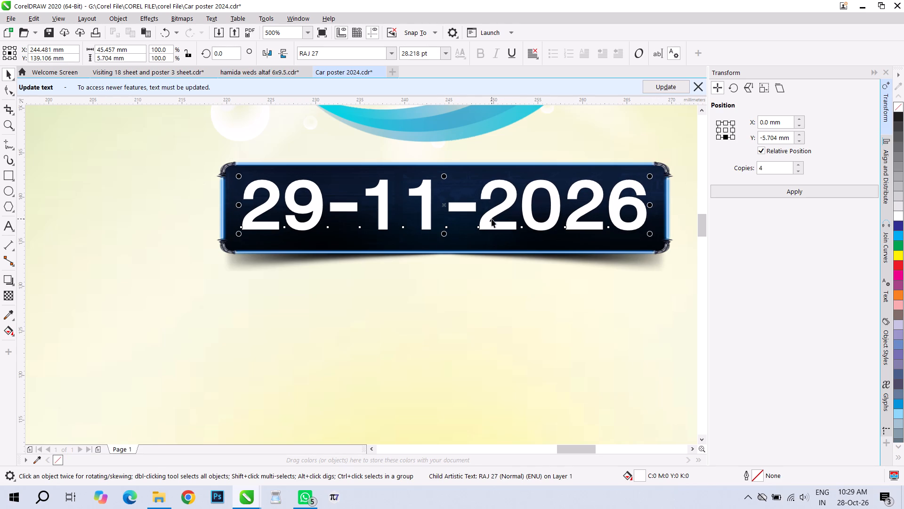
scroll(492, 222, down, 1)
click(627, 241)
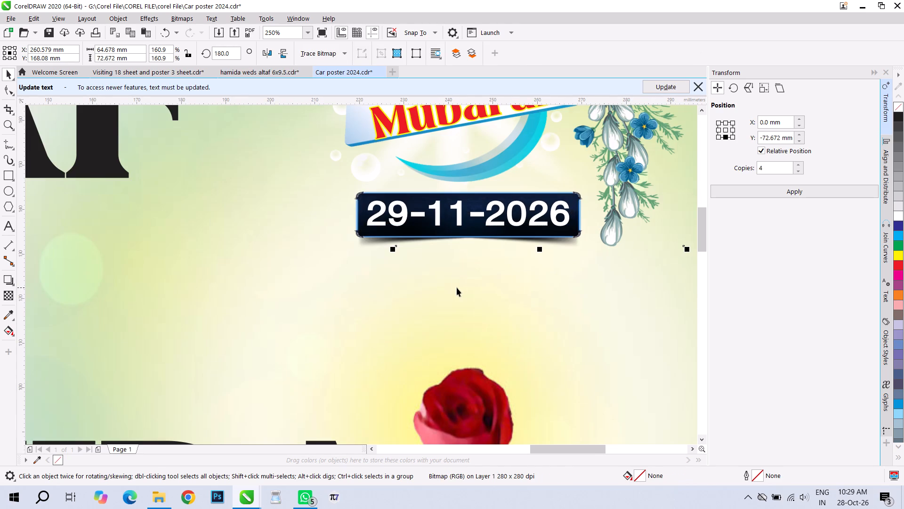
scroll(457, 287, down, 1)
scroll(500, 240, down, 1)
click(581, 225)
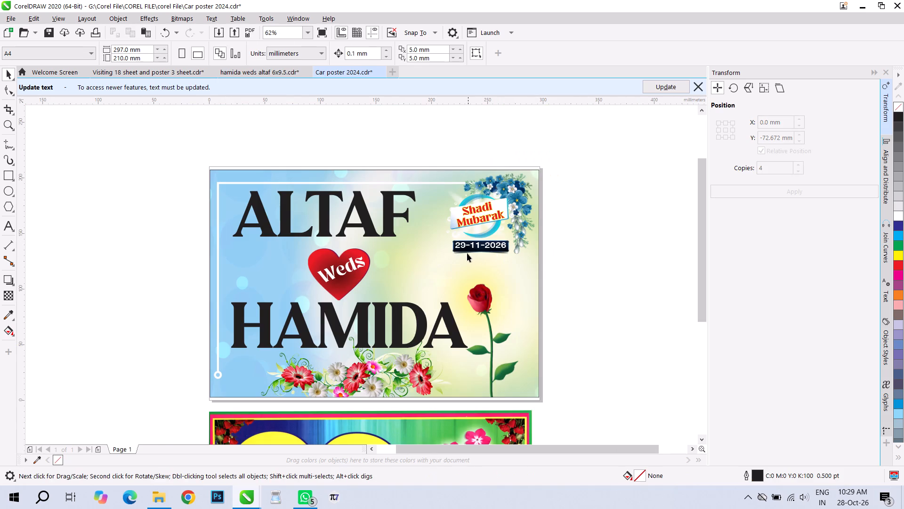
Give both the ALTAF and HAMIDA texts a red fill and a white outline.
click(285, 208)
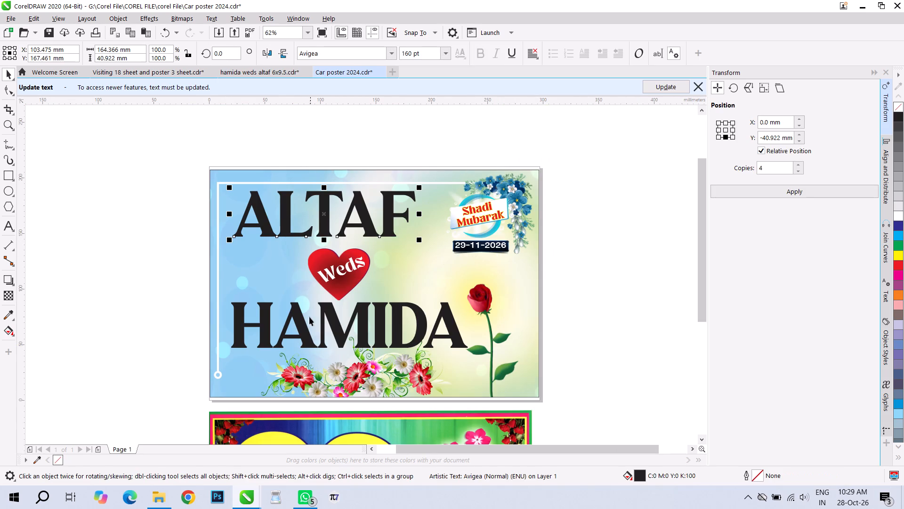
shift+click(306, 324)
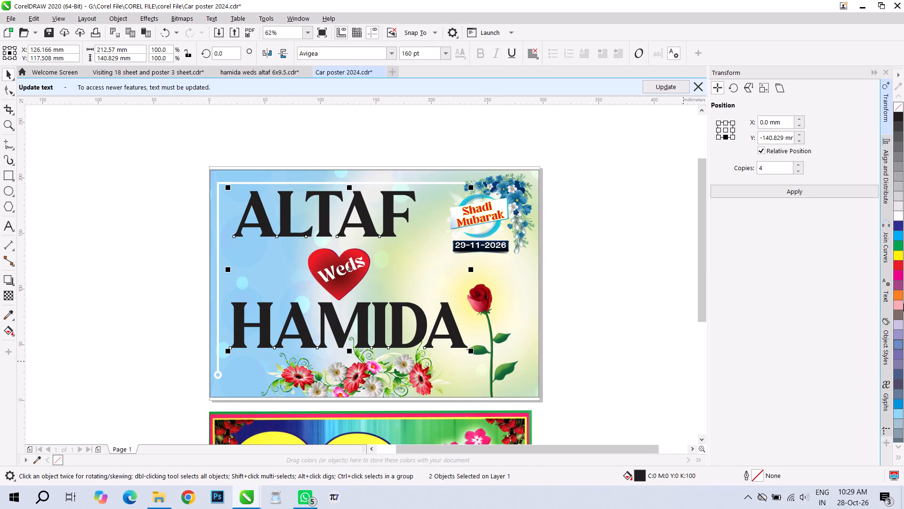
click(897, 263)
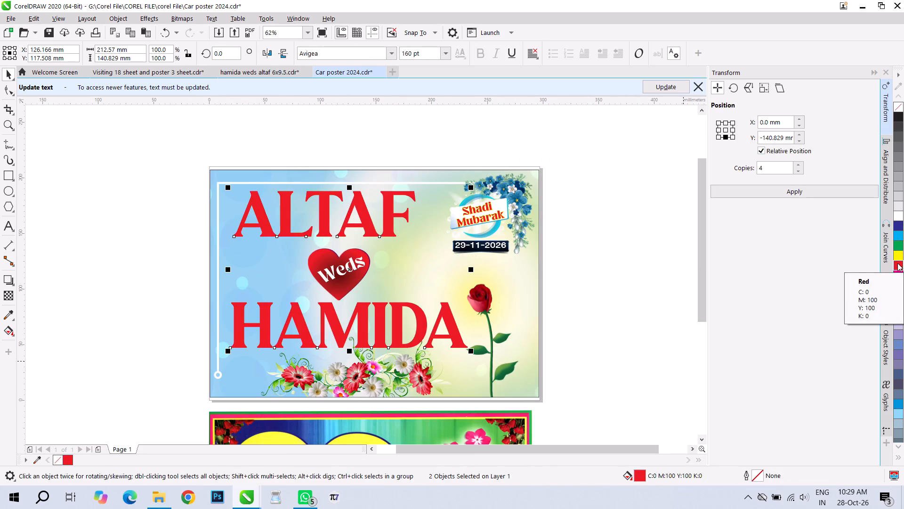
right_click(901, 219)
Set the names' outline to 10 pt with round corners, placed behind the fill and scaling with the object.
double_click(754, 471)
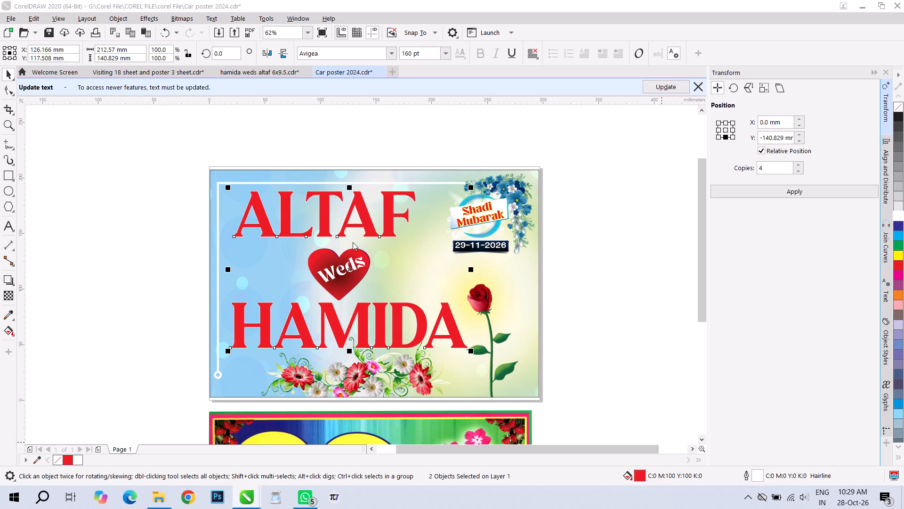
click(380, 204)
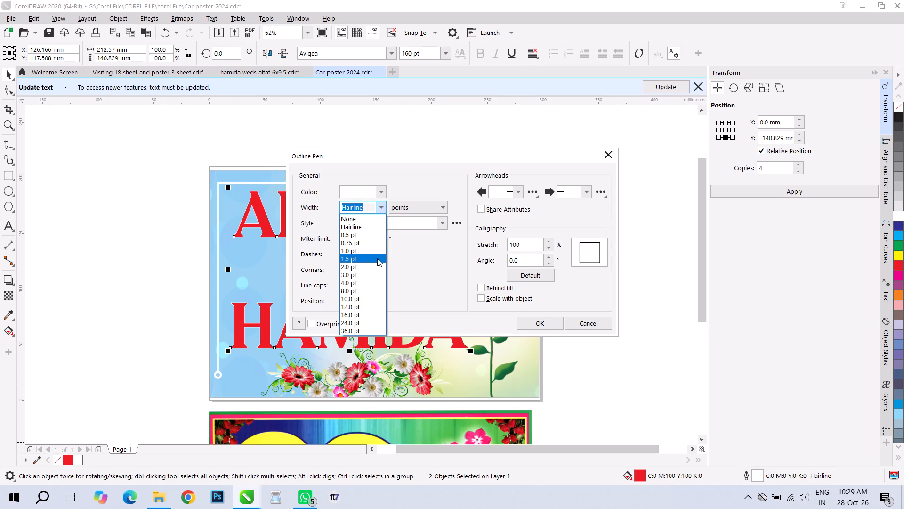
click(377, 258)
click(385, 204)
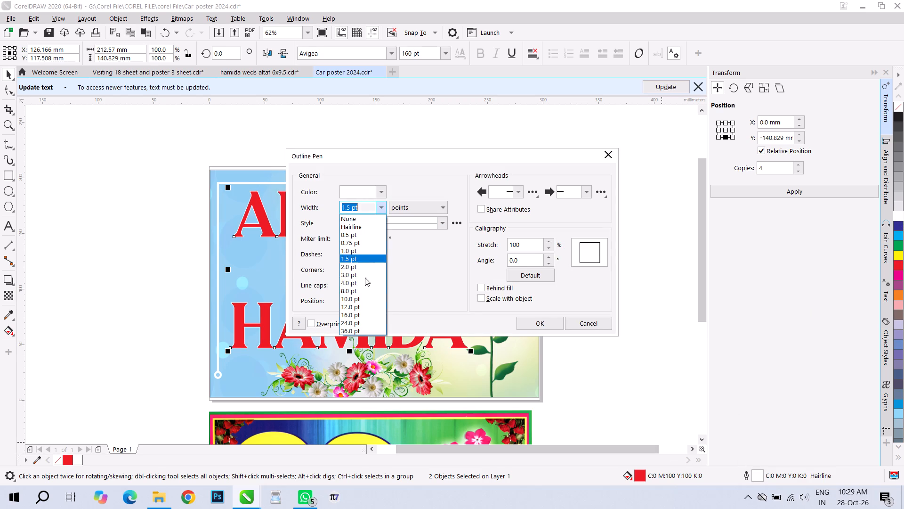
click(364, 279)
click(380, 208)
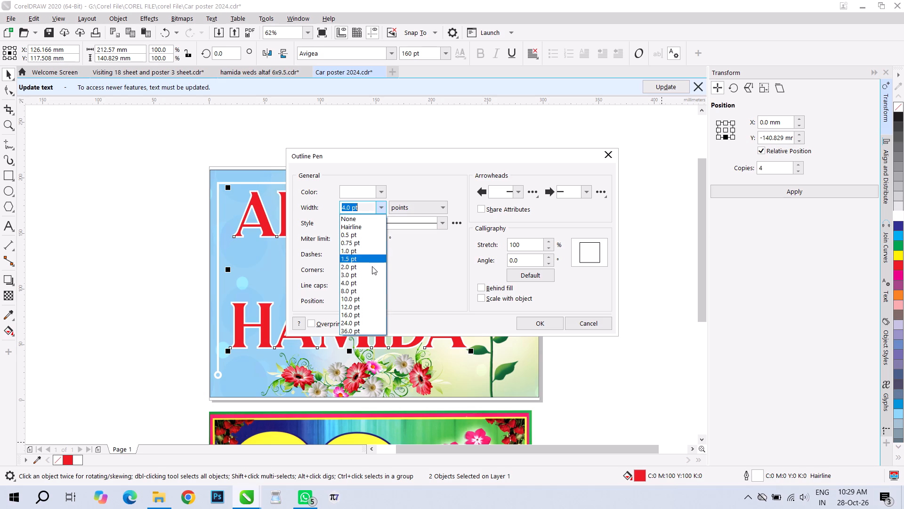
click(366, 299)
click(497, 289)
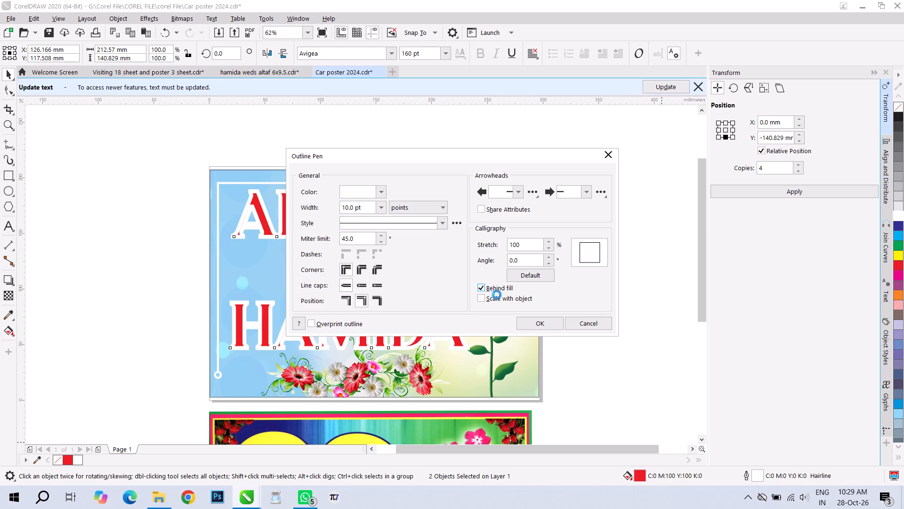
click(496, 298)
click(365, 269)
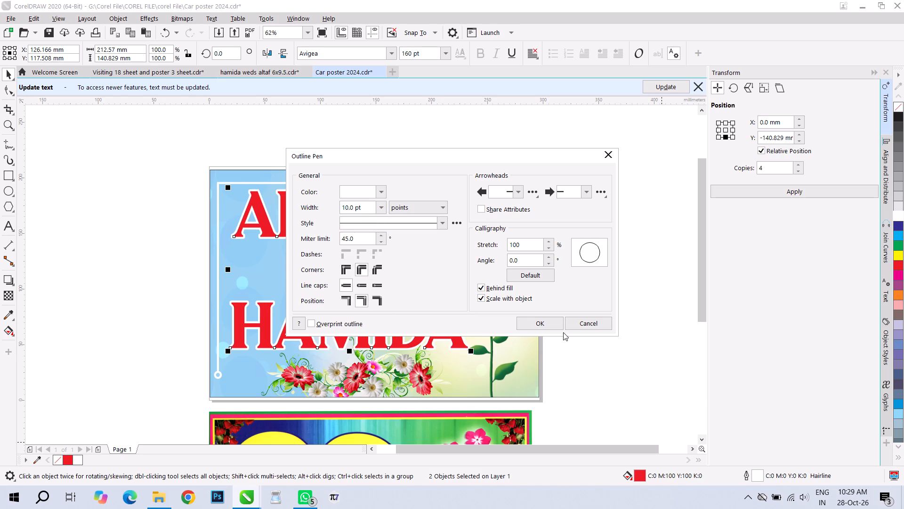
click(555, 321)
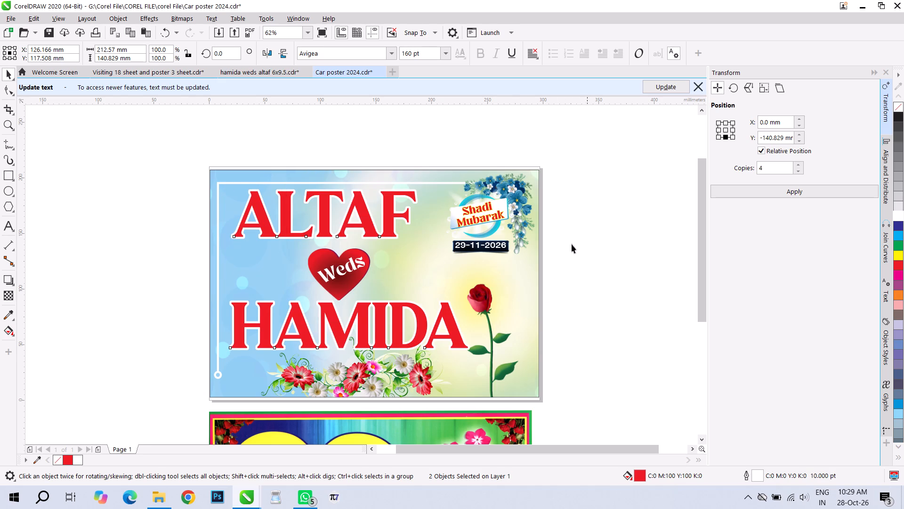
Reduce the height of the ALTAF text to about 37.1 mm and repeat the same vertical scaling on HAMIDA.
click(581, 231)
scroll(244, 208, down, 1)
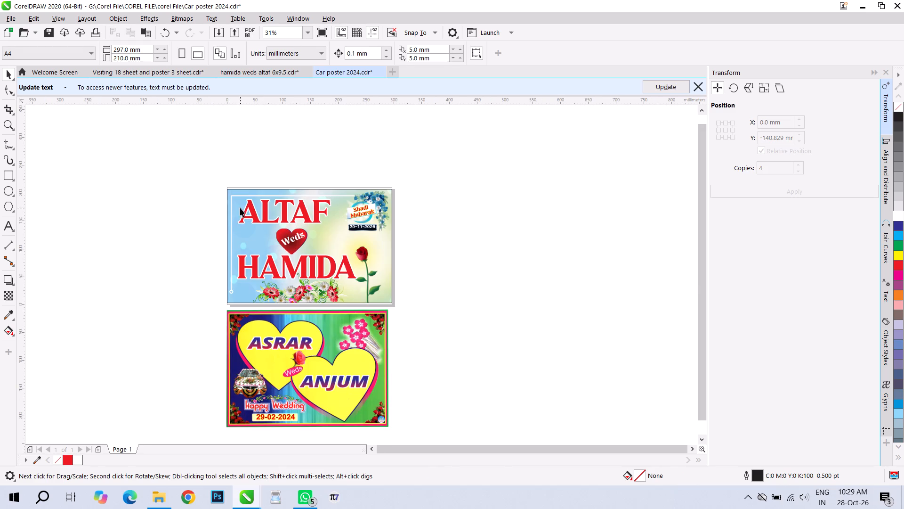
scroll(290, 253, up, 1)
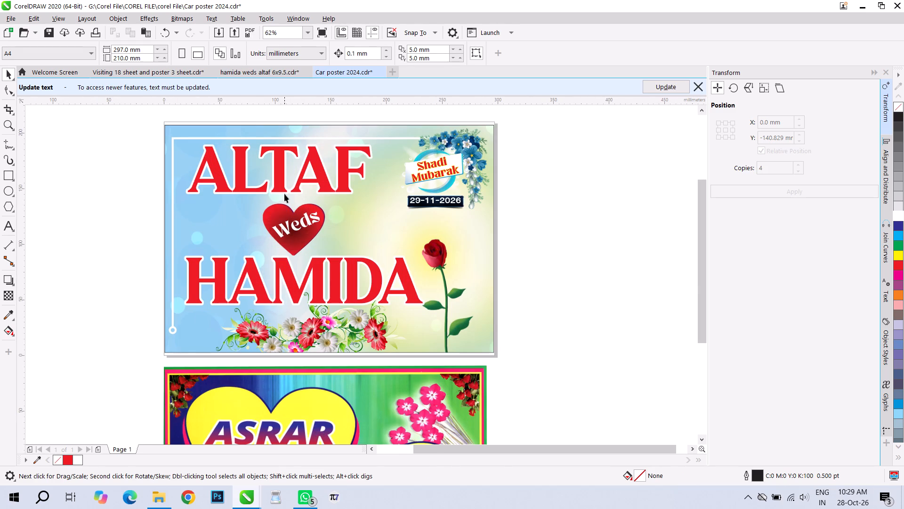
click(283, 190)
drag(281, 197, 280, 191)
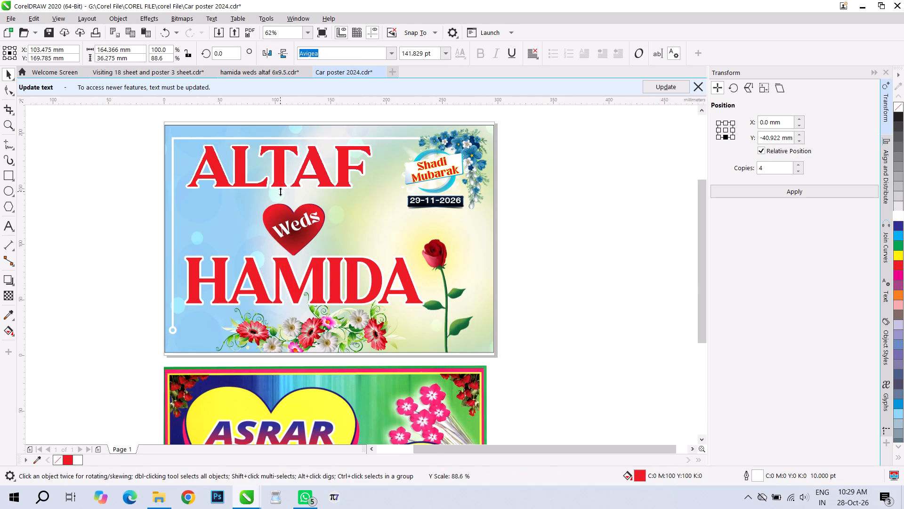
drag(280, 191, 280, 192)
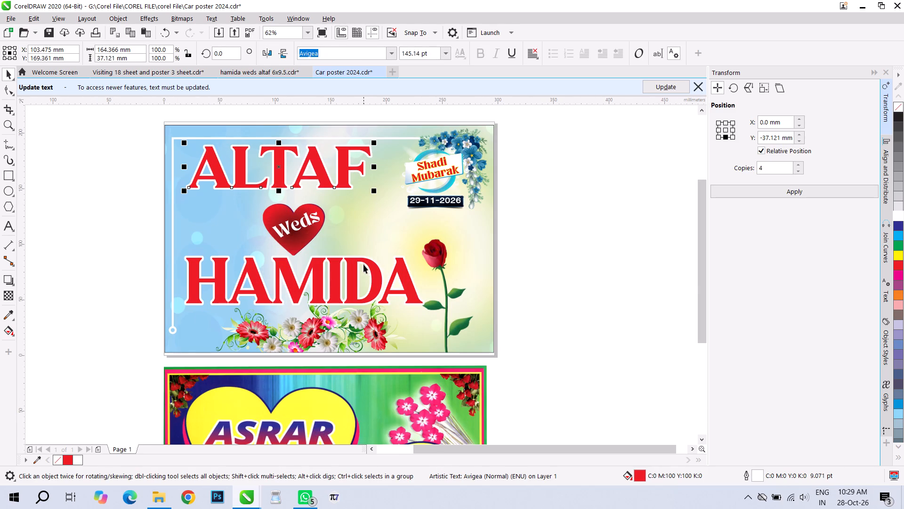
click(364, 260)
key(ctrl+r)
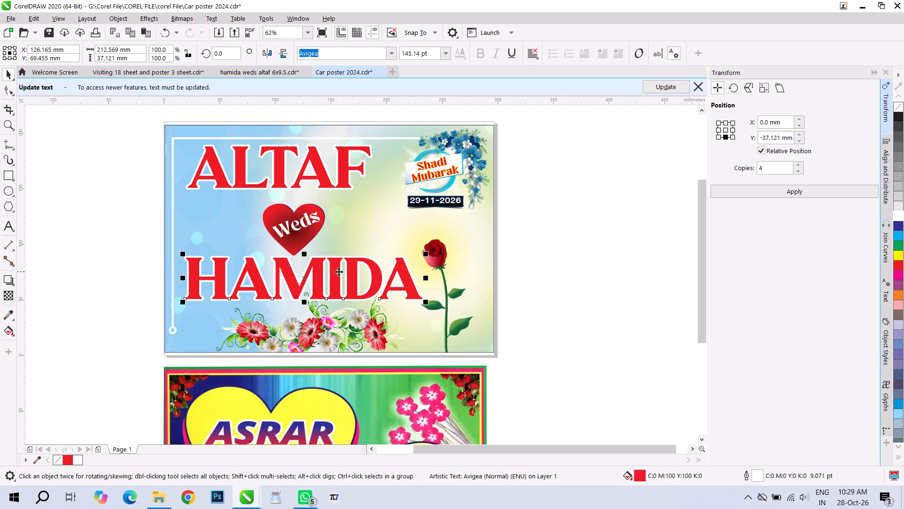
Move the HAMIDA text slightly down towards the flowers, widening the gap below the Weds heart.
drag(323, 270, 326, 278)
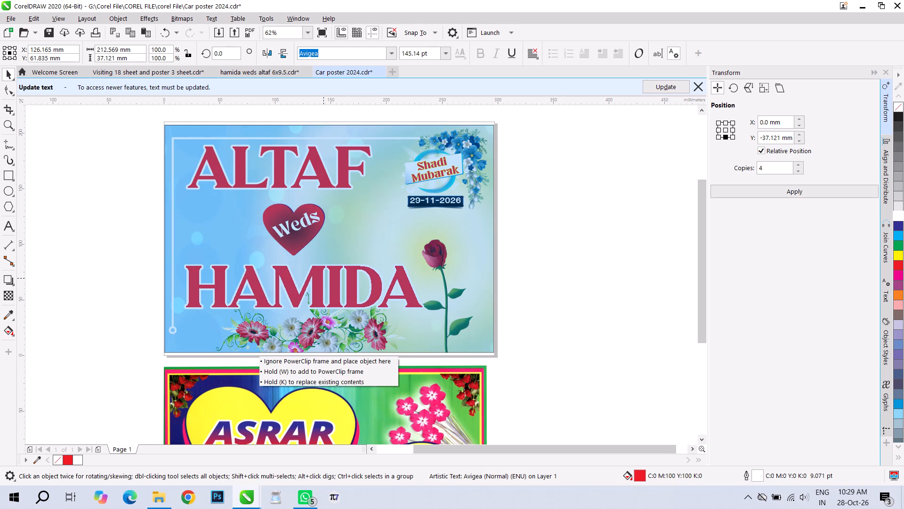
drag(326, 278, 326, 280)
click(546, 226)
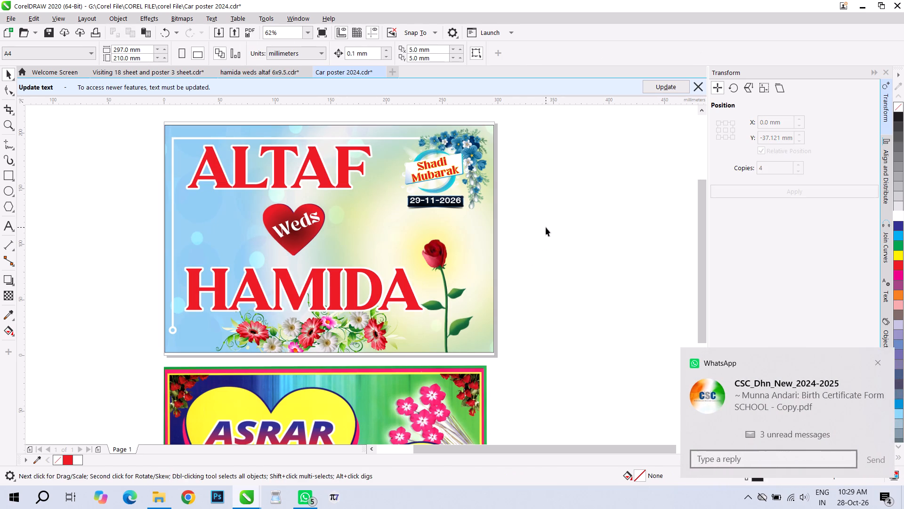
Select the grouped ASRAR Weds ANJUM poster below the ALTAF and HAMIDA poster.
scroll(261, 173, down, 1)
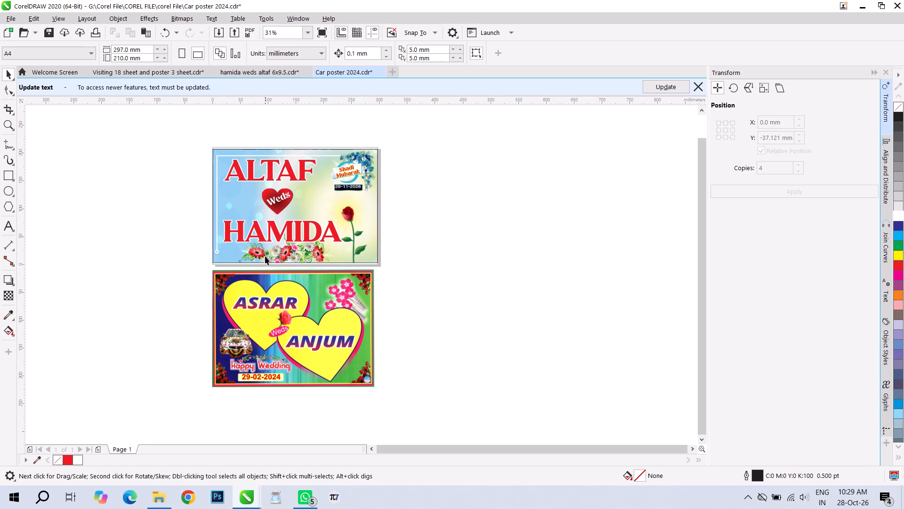
scroll(286, 243, up, 1)
scroll(286, 243, down, 1)
scroll(272, 296, up, 1)
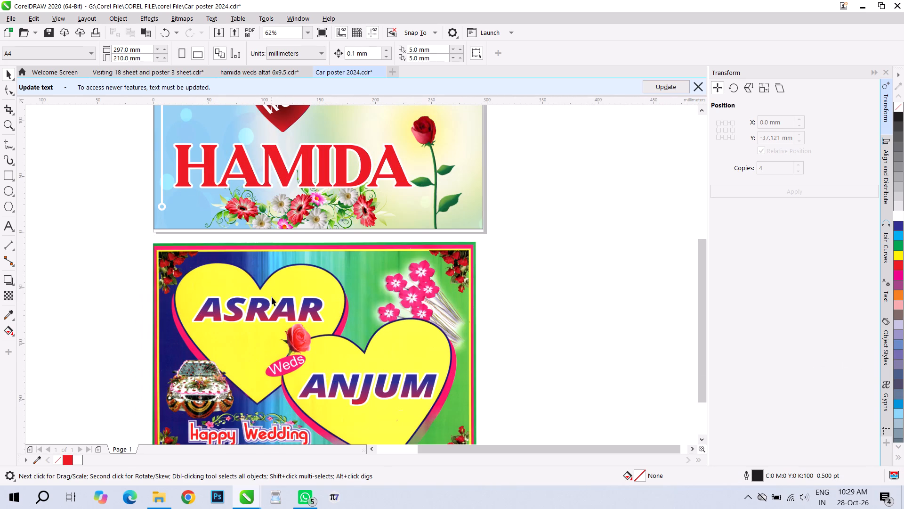
scroll(276, 286, down, 1)
click(268, 301)
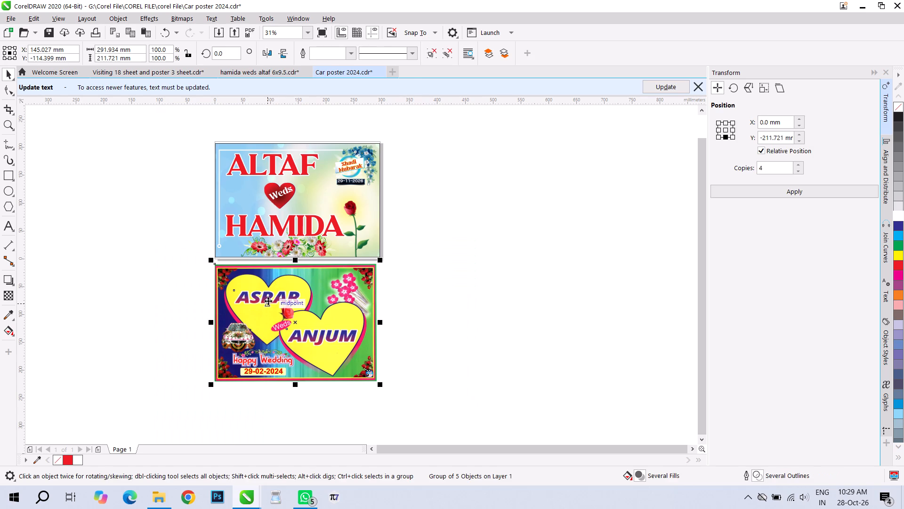
Copy the whole Altaf weds Hamida poster and switch to the Visiting 18 sheet and poster 3 sheet document.
click(470, 190)
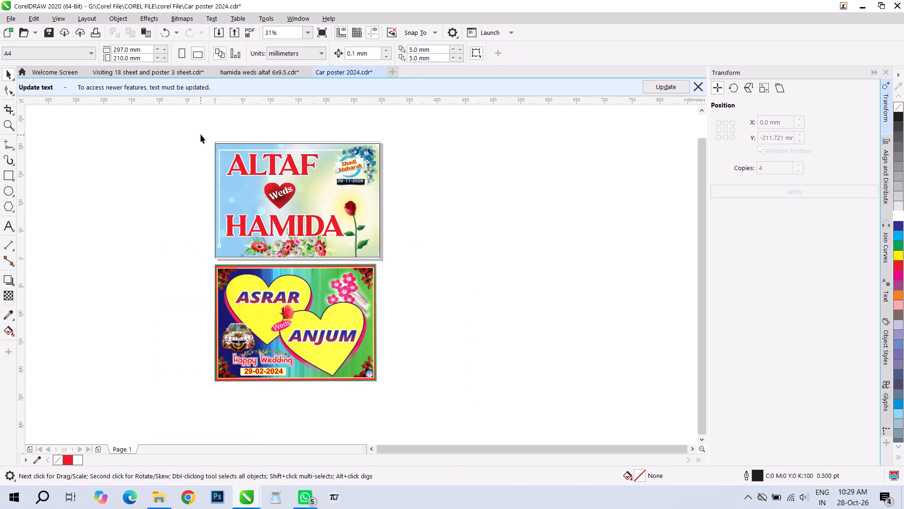
drag(201, 134, 437, 260)
scroll(292, 206, up, 1)
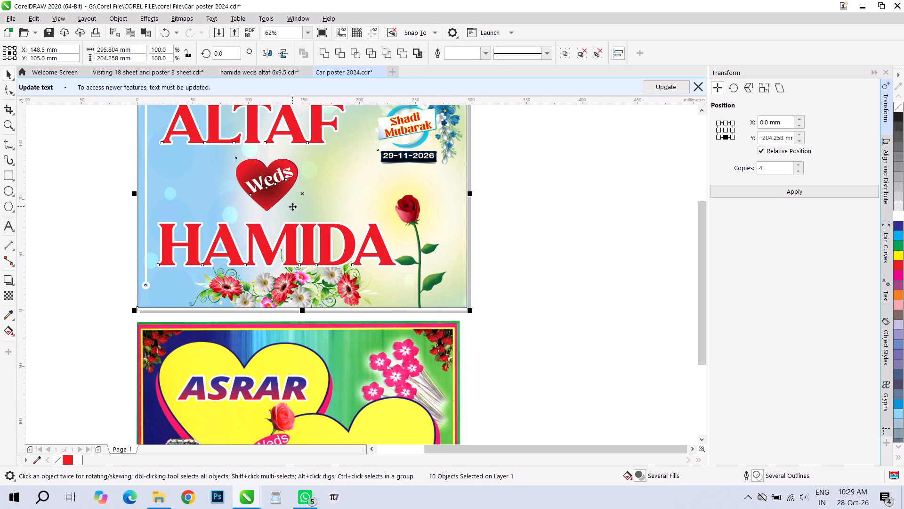
scroll(286, 213, down, 1)
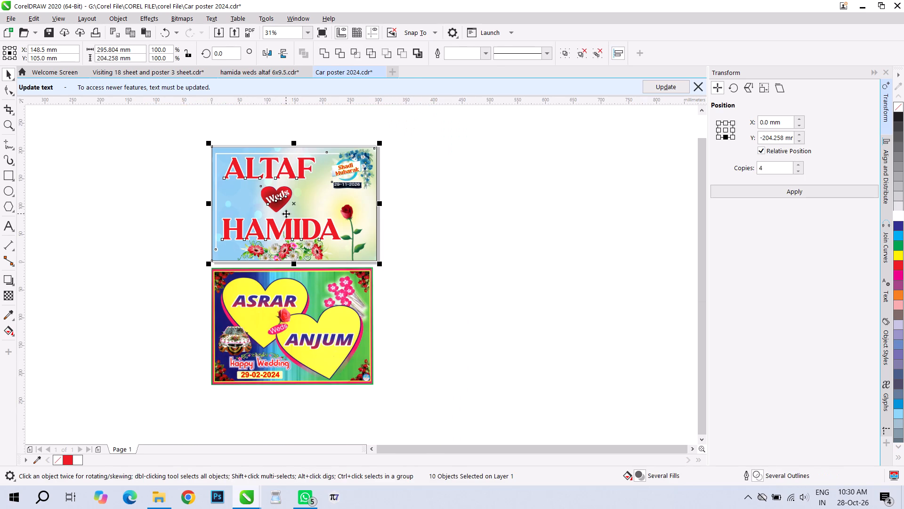
key(ctrl+c)
click(130, 74)
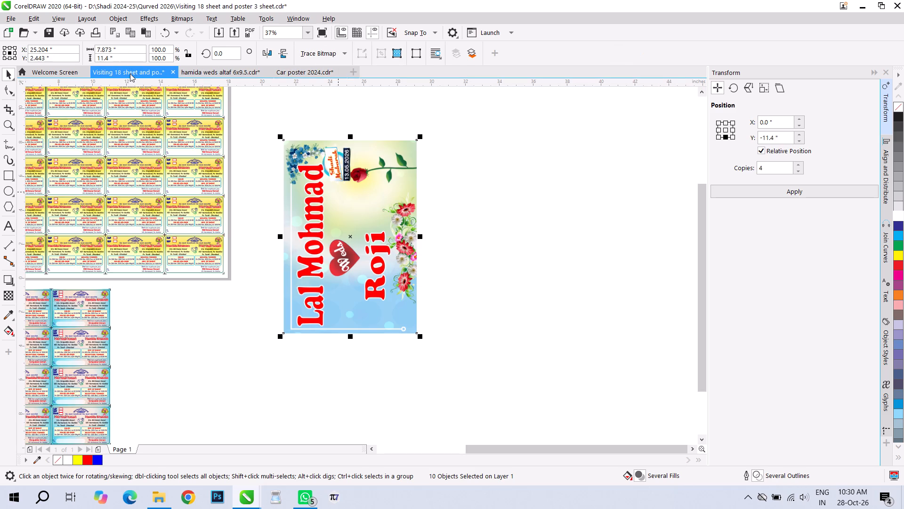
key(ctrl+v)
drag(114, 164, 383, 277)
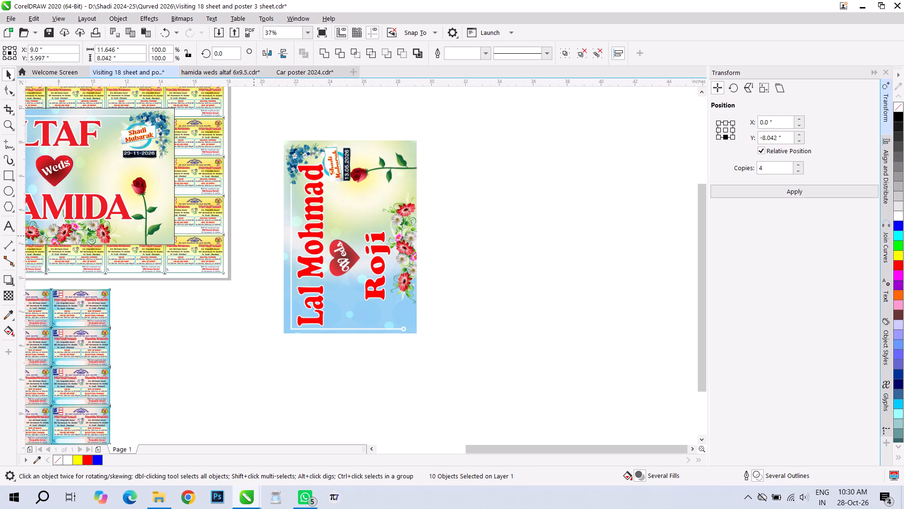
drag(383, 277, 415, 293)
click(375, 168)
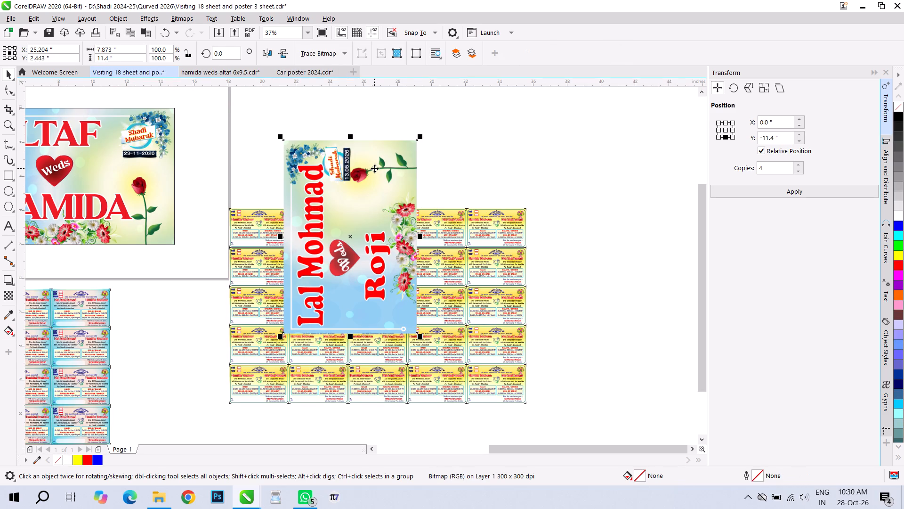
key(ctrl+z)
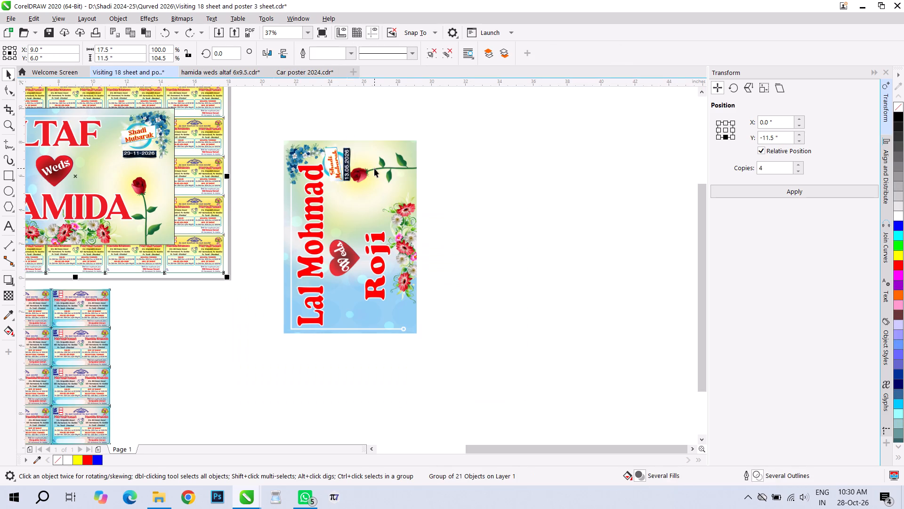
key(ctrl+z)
Paste the Altaf weds Hamida poster into the empty area beside the card grids and delete the old rotated poster.
key(ctrl+v)
drag(75, 175, 200, 209)
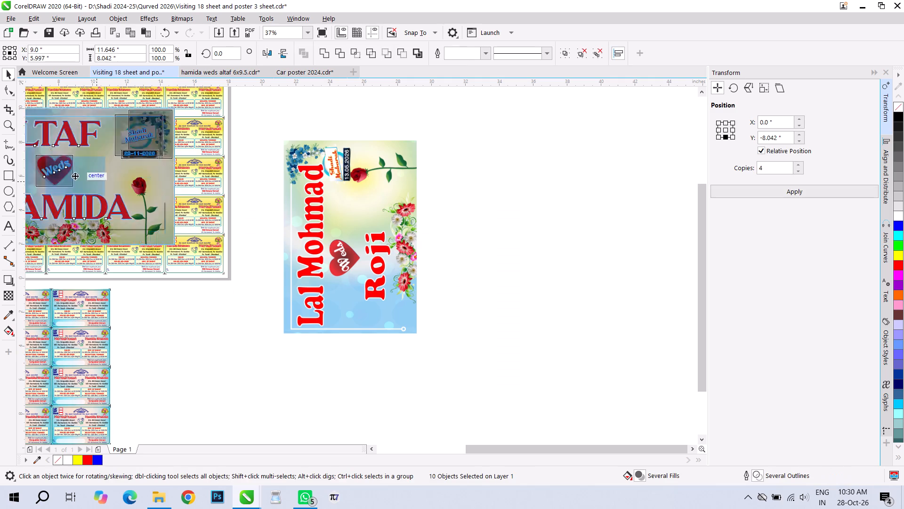
drag(200, 209, 364, 390)
click(349, 225)
key(Delete)
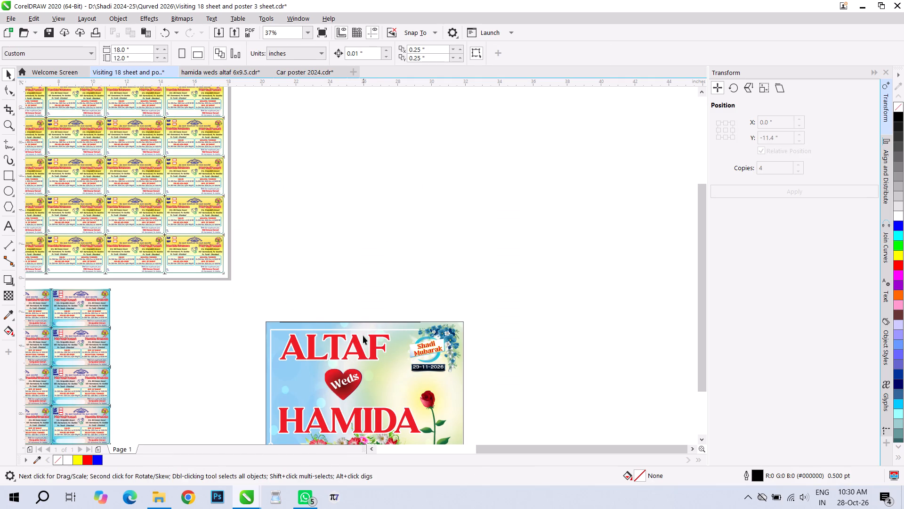
Convert the poster's ALTAF, Weds and HAMIDA texts to curves.
click(360, 349)
key(ctrl+q)
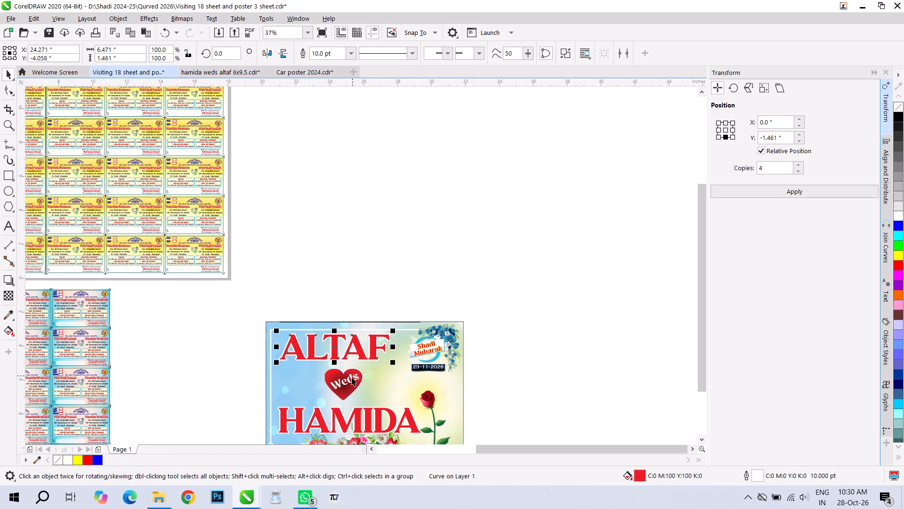
click(352, 379)
key(ctrl+q)
click(360, 415)
key(ctrl+q)
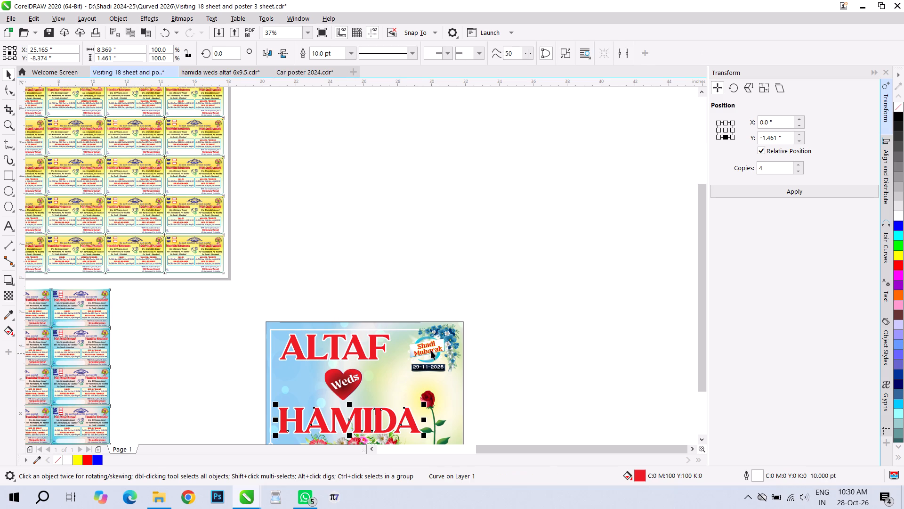
Ungroup the Shadi Mubarak decoration and convert all remaining text in the document to curves.
click(431, 346)
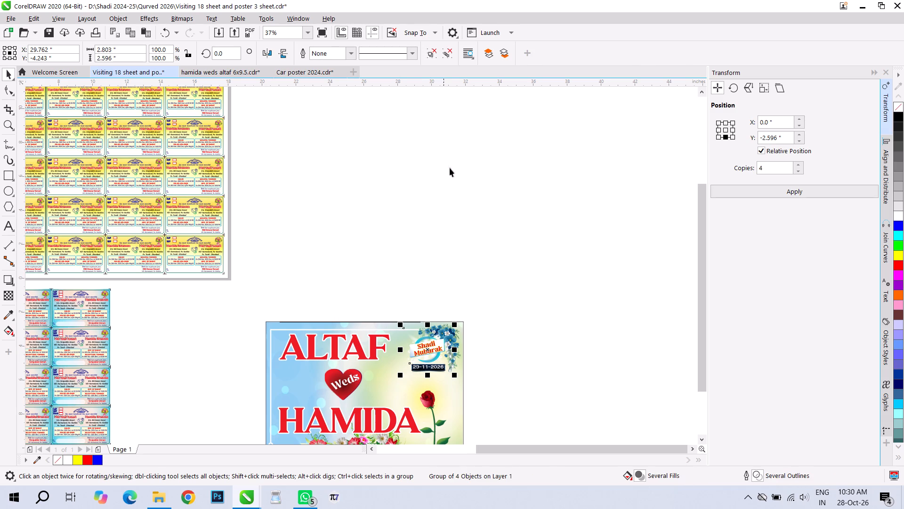
click(447, 52)
click(456, 147)
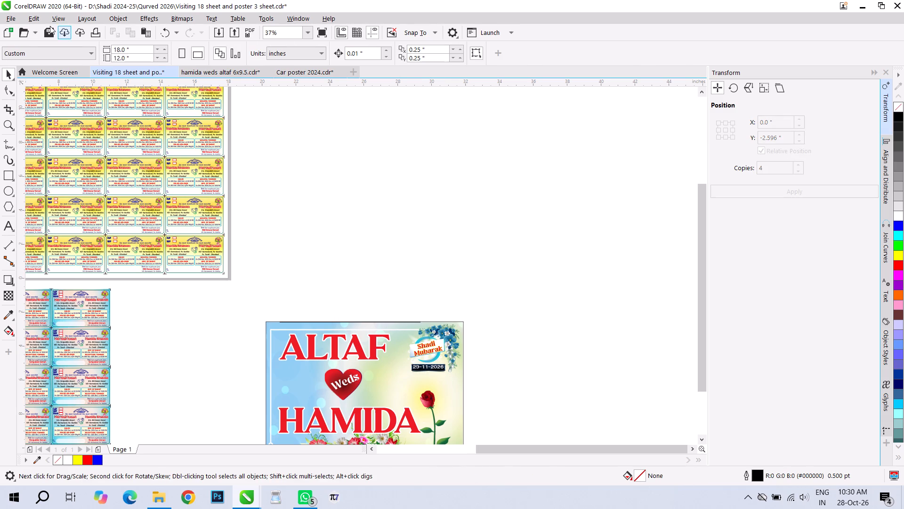
click(33, 20)
click(64, 188)
click(179, 201)
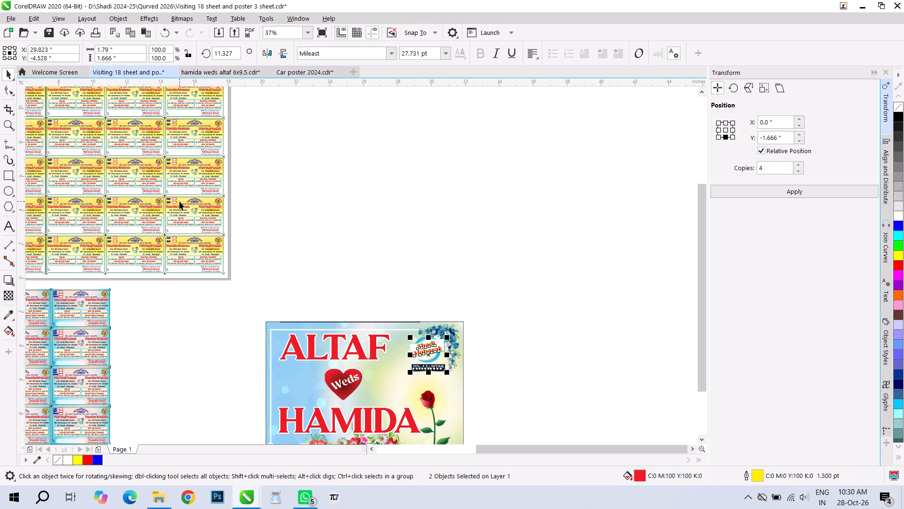
key(ctrl+q)
Group all the objects of the Altaf weds Hamida poster.
scroll(402, 165, down, 1)
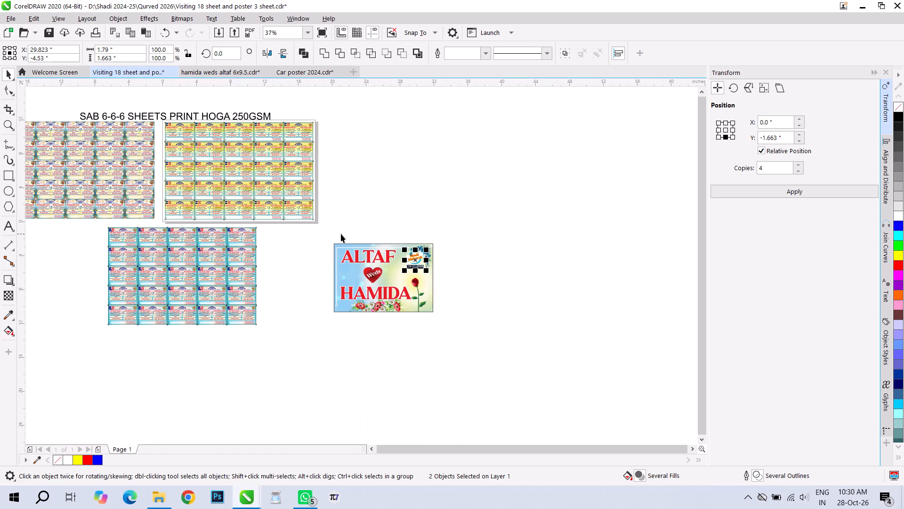
drag(327, 234, 484, 338)
scroll(403, 272, up, 2)
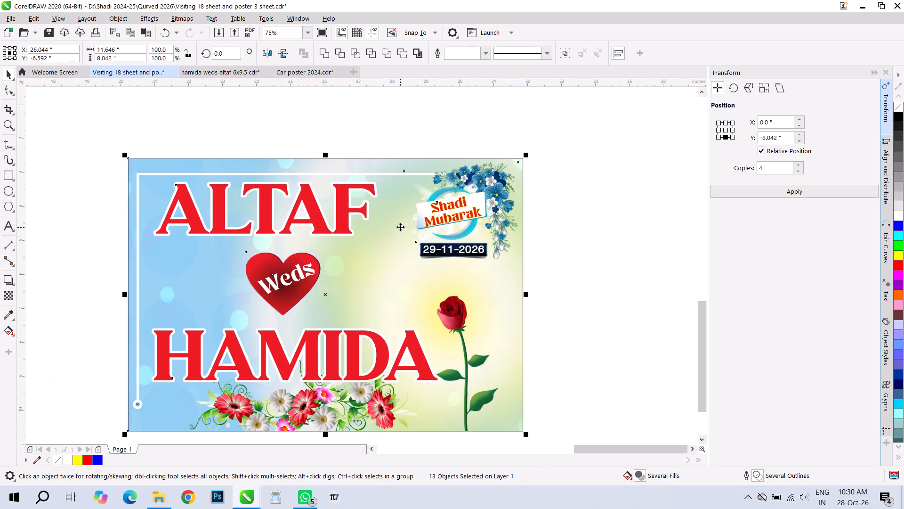
scroll(400, 227, down, 1)
key(ctrl+g)
scroll(446, 245, down, 1)
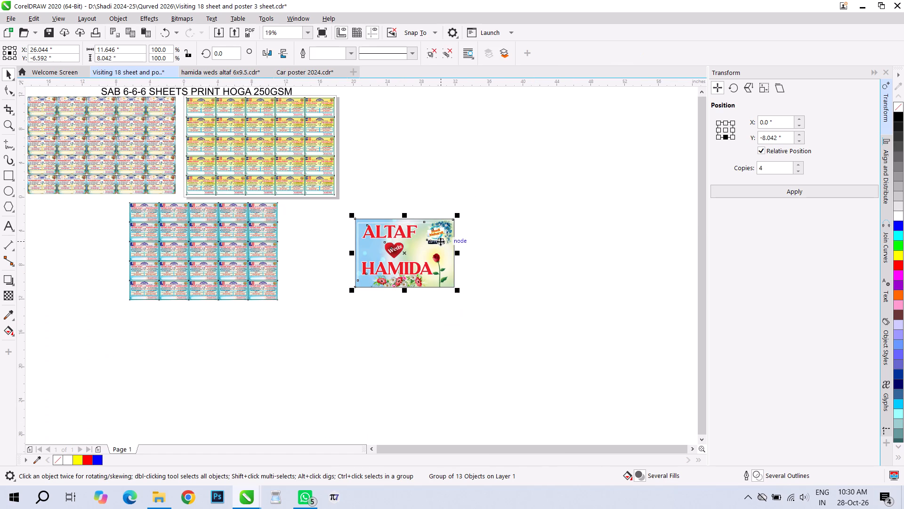
Place a duplicate of the grouped poster directly below the original with a small gap.
scroll(434, 248, down, 1)
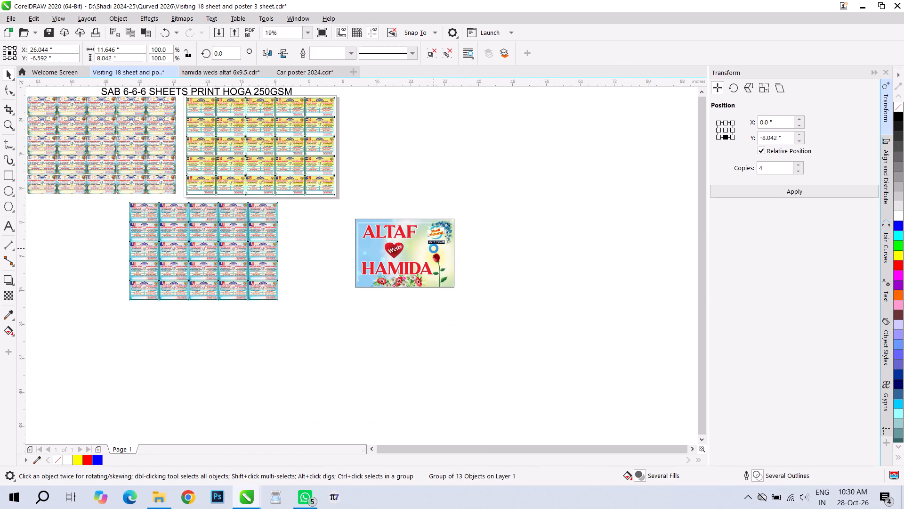
scroll(402, 206, up, 1)
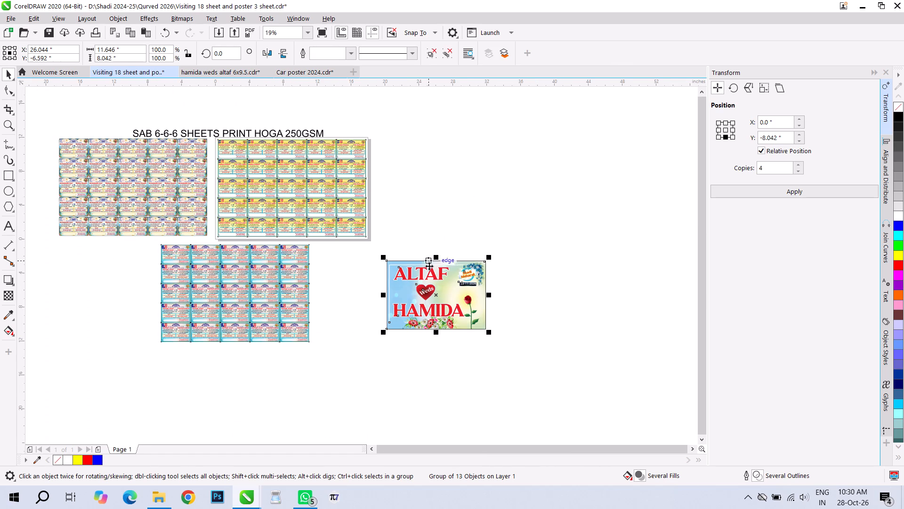
drag(438, 271, 443, 352)
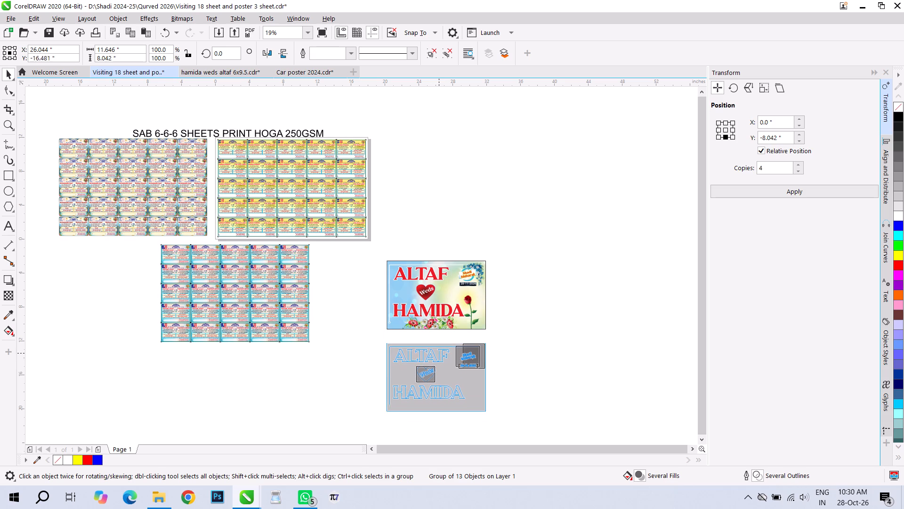
drag(443, 352, 440, 345)
shift+right_click(440, 345)
click(519, 300)
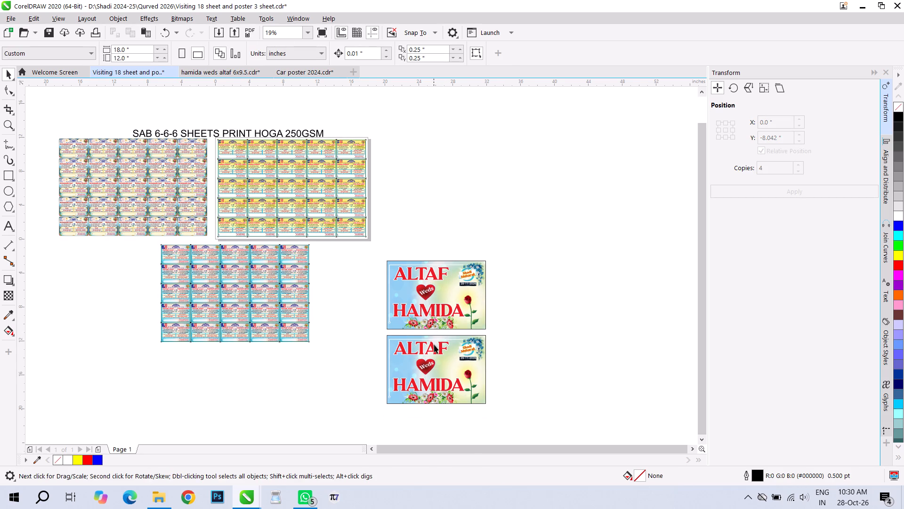
Add the text label "3 sheet poster" below the two posters.
scroll(434, 345, up, 1)
scroll(361, 246, down, 1)
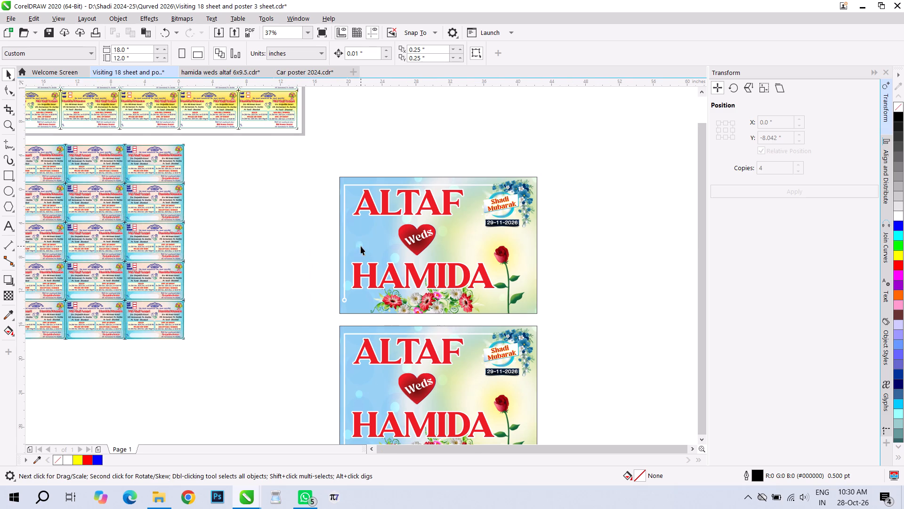
click(358, 226)
click(490, 227)
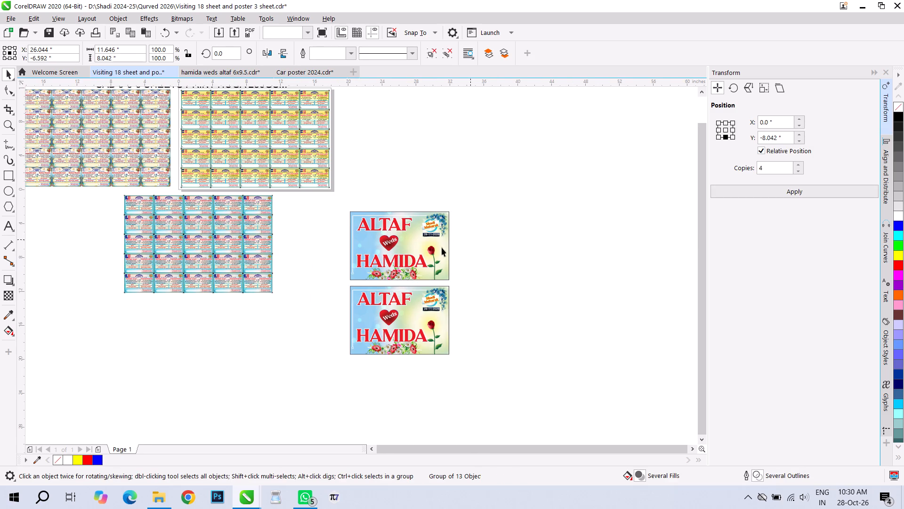
click(7, 228)
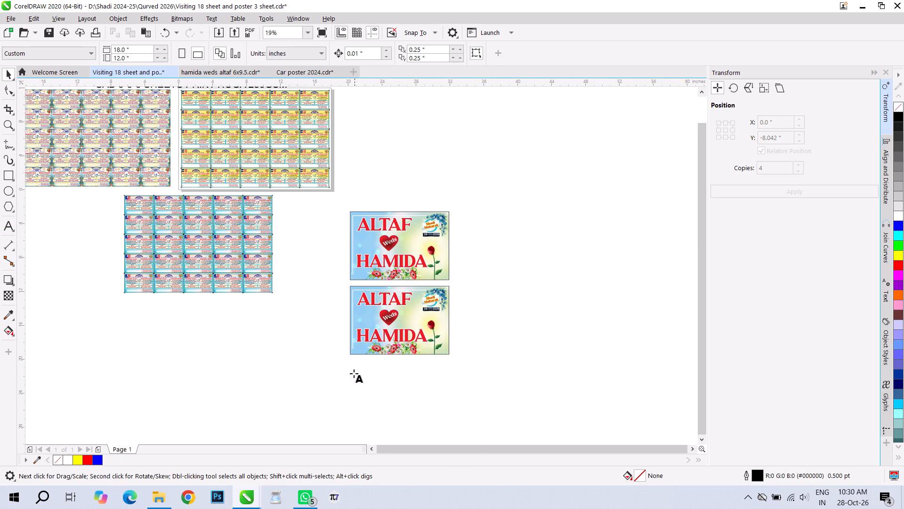
click(354, 373)
text(3 sheet)
key(space)
text(pa)
key(BackSpace)
text(oster)
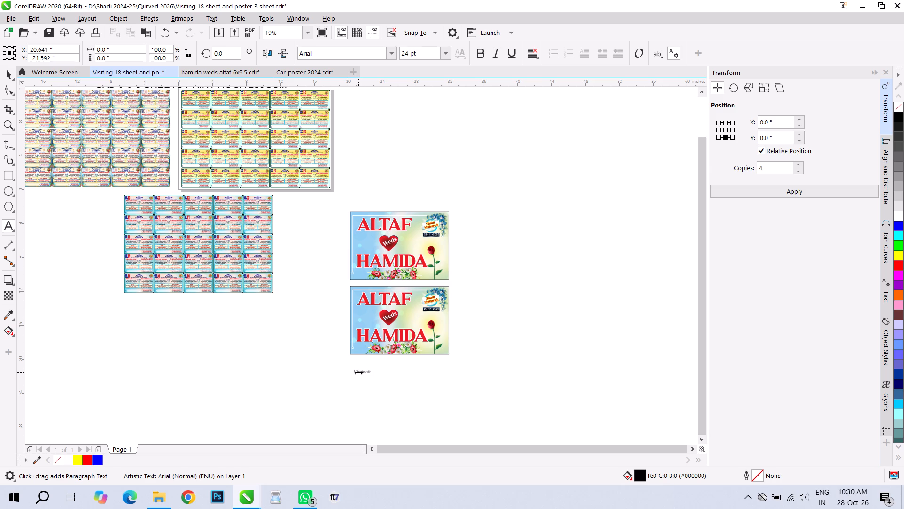
Convert the label to curves, enlarge it to about 14.3 inches wide and centre it under the lower poster.
key(ctrl+space)
key(ctrl+q)
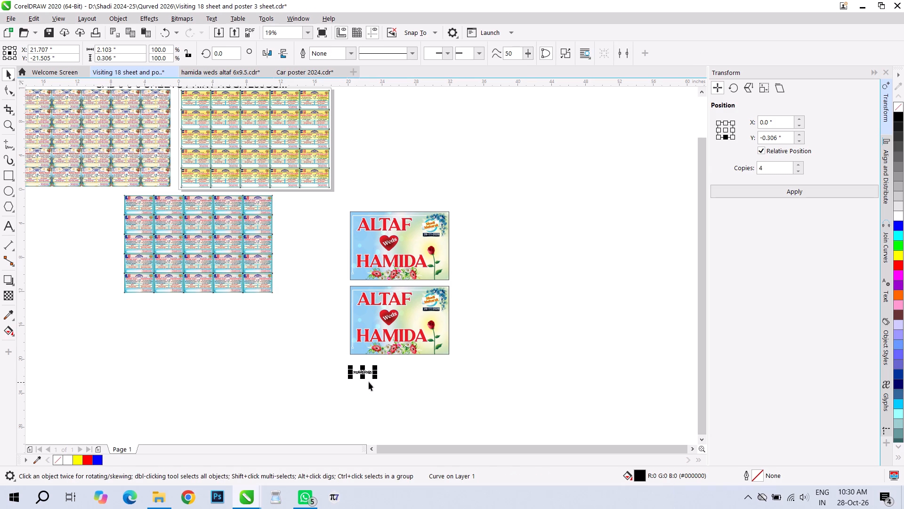
drag(374, 380, 477, 410)
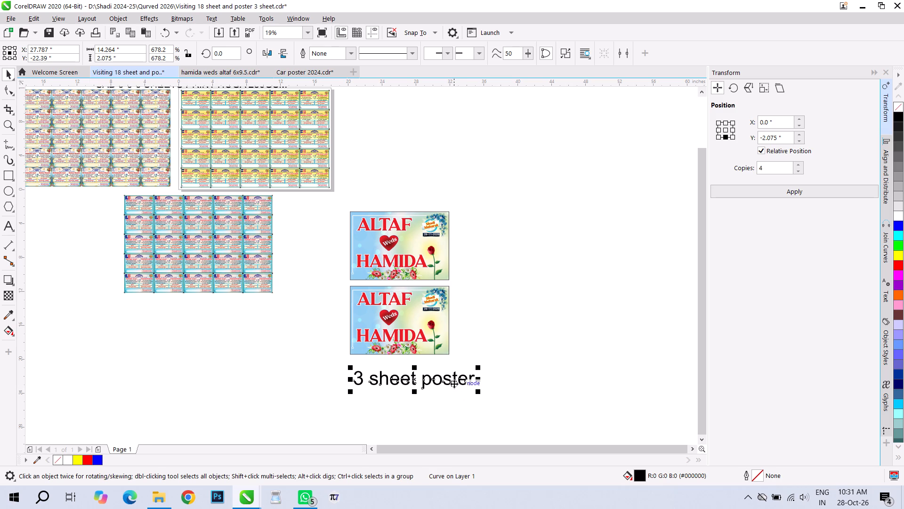
shift+click(442, 353)
key(c)
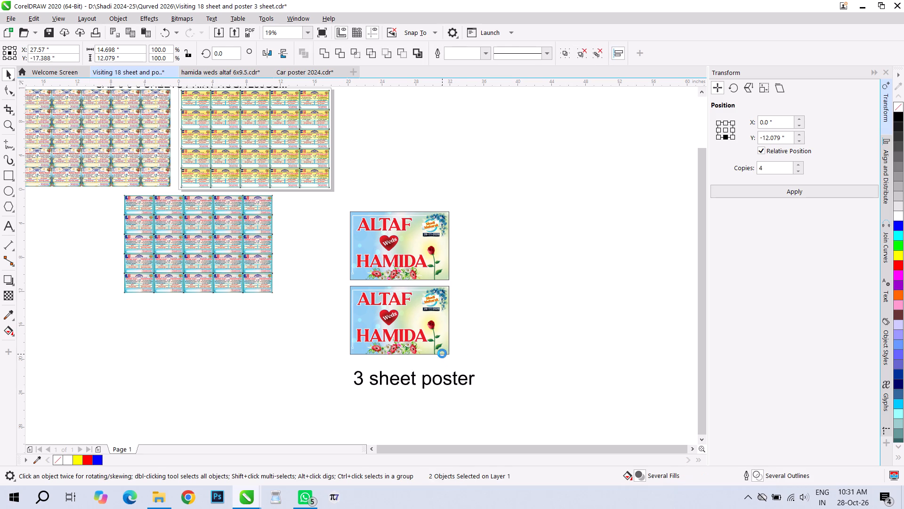
click(503, 320)
scroll(502, 341, down, 1)
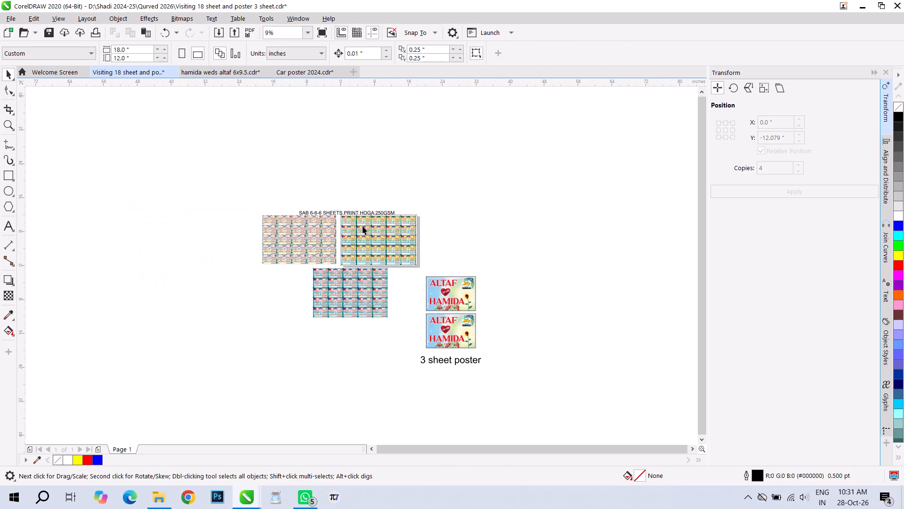
Save the print file as CorelDRAW version 13.0, replacing the existing Visiting 18 sheet and poster 3 sheet file.
click(14, 22)
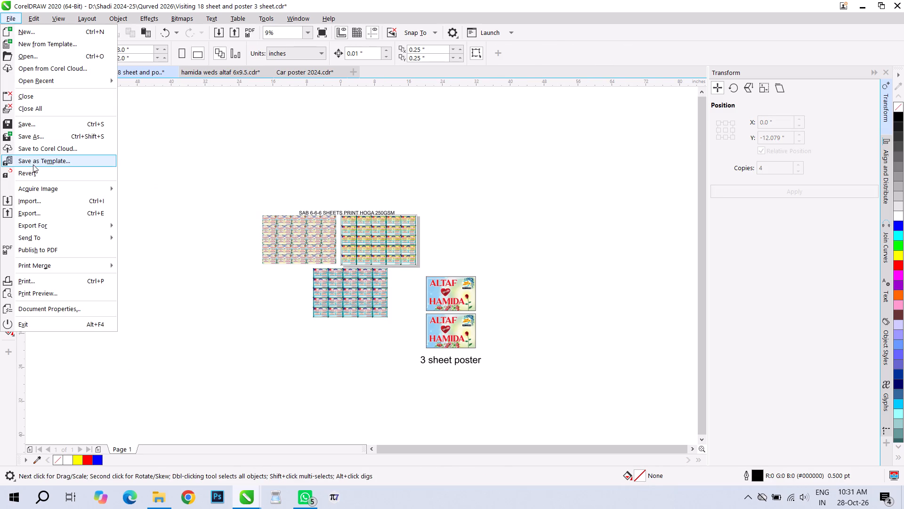
click(33, 139)
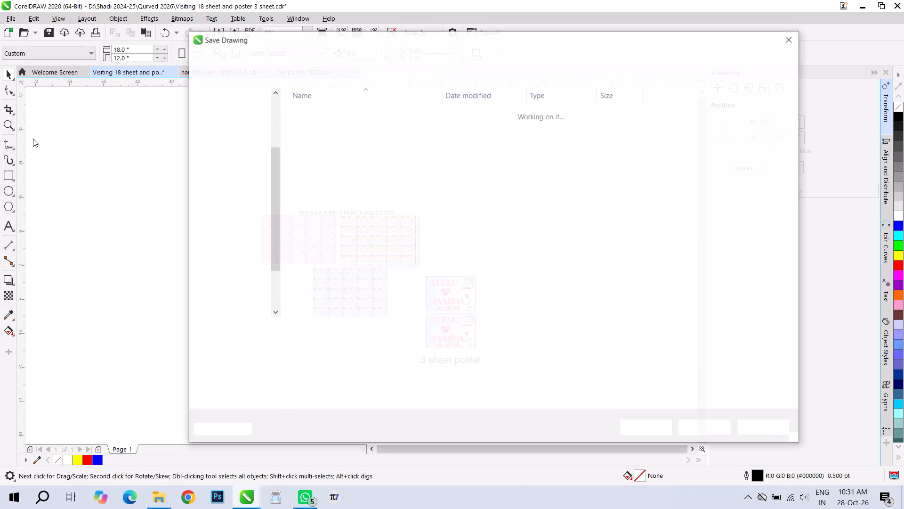
click(394, 177)
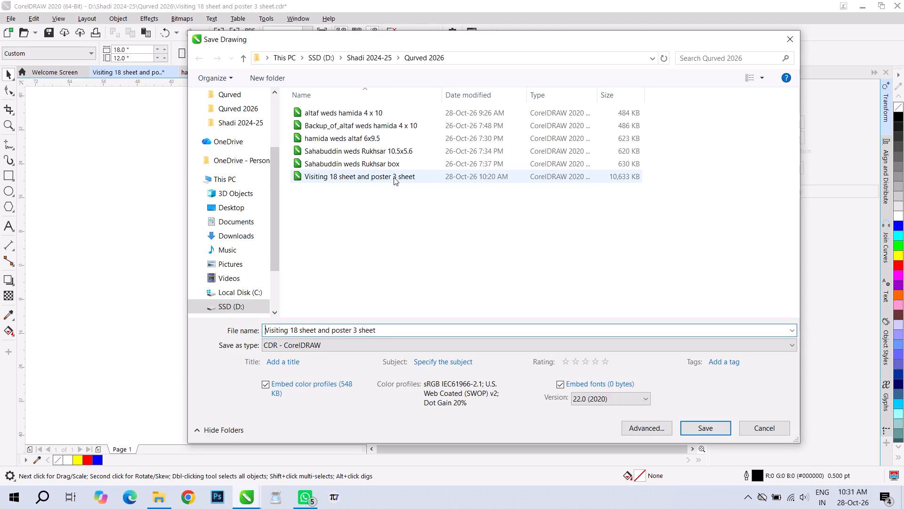
click(620, 403)
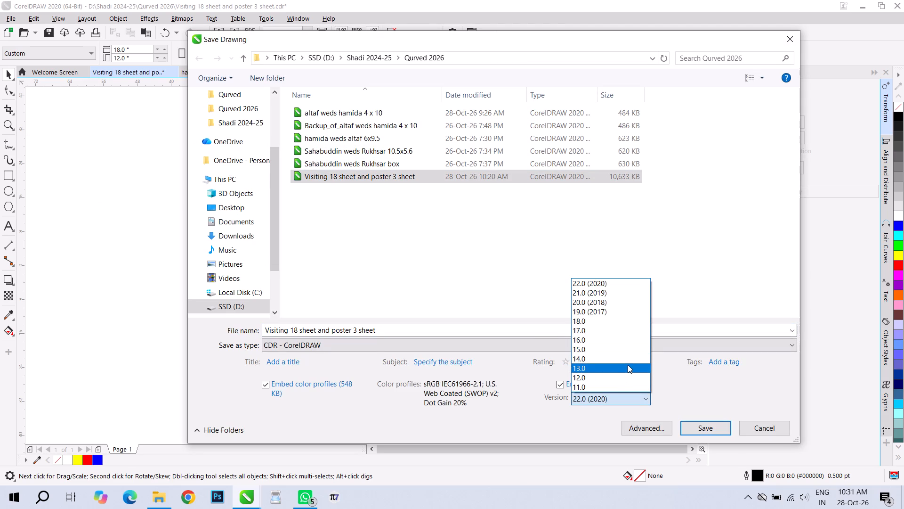
click(628, 365)
click(691, 423)
click(485, 253)
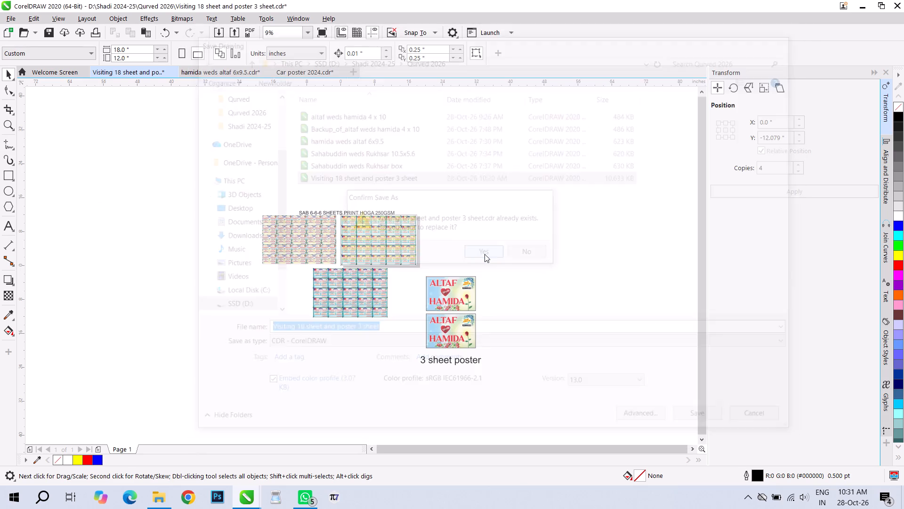
click(532, 268)
click(531, 280)
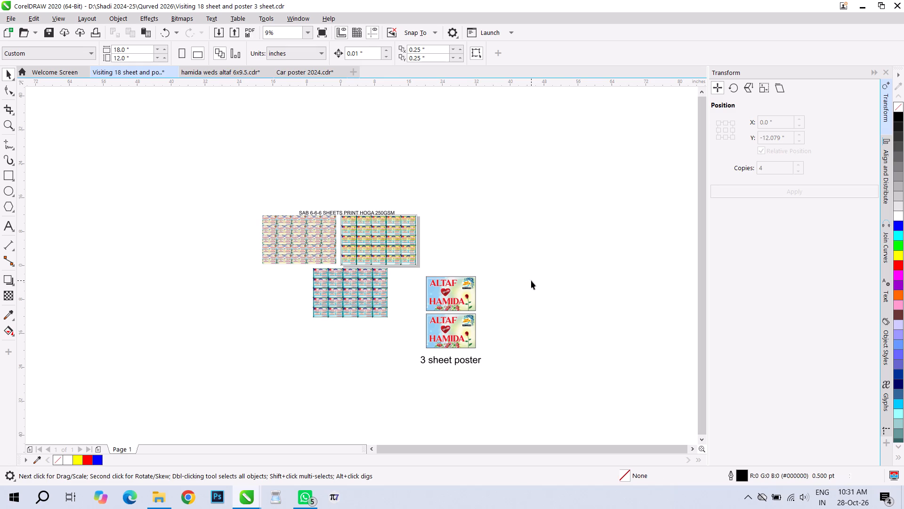
Close the Visiting 18 sheet and poster 3 sheet document.
click(900, 4)
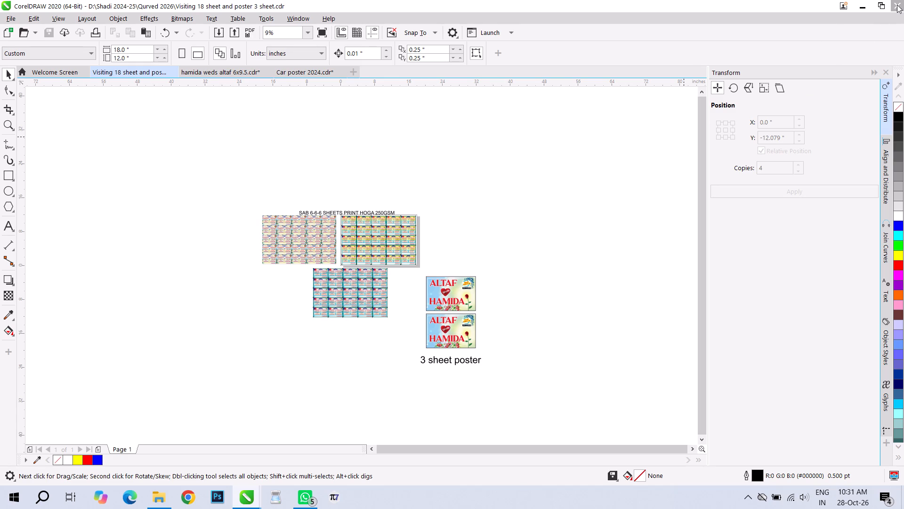
triple_click(897, 5)
click(897, 4)
click(174, 70)
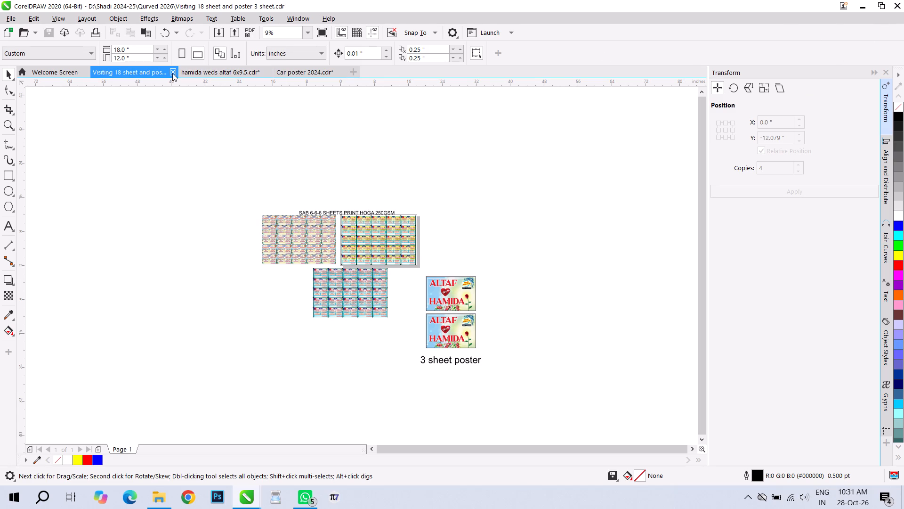
triple_click(172, 74)
click(172, 74)
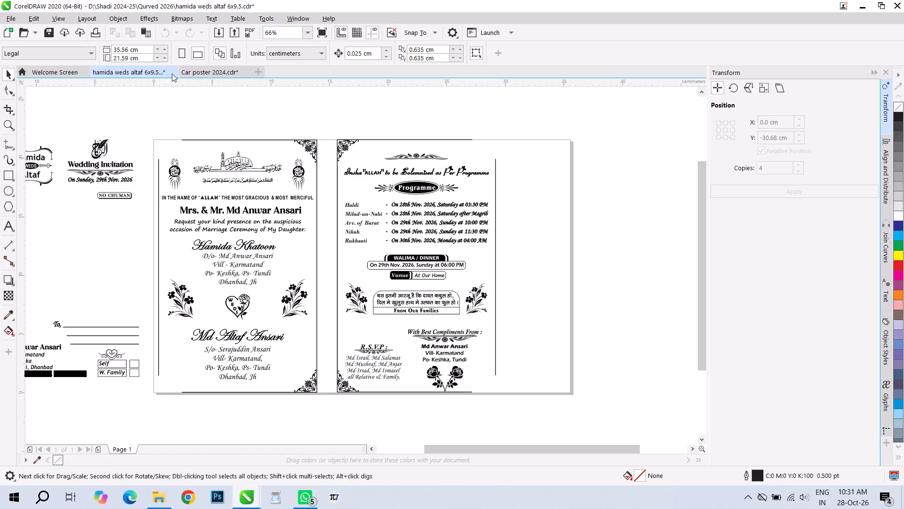
Close the hamida weds altaf 6x9.5 document and start closing Car poster 2024.
click(172, 74)
click(458, 271)
double_click(159, 73)
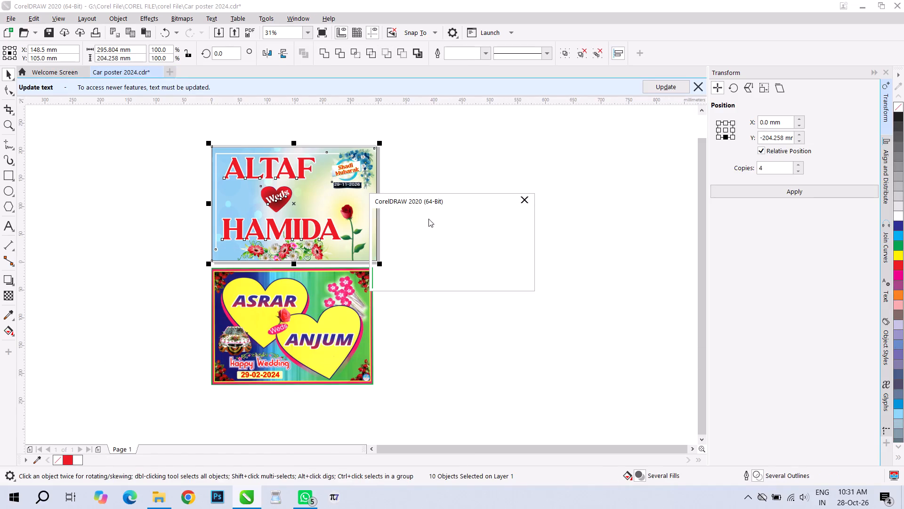
Close the Car poster 2024 document without saving its changes and exit CorelDRAW.
click(457, 273)
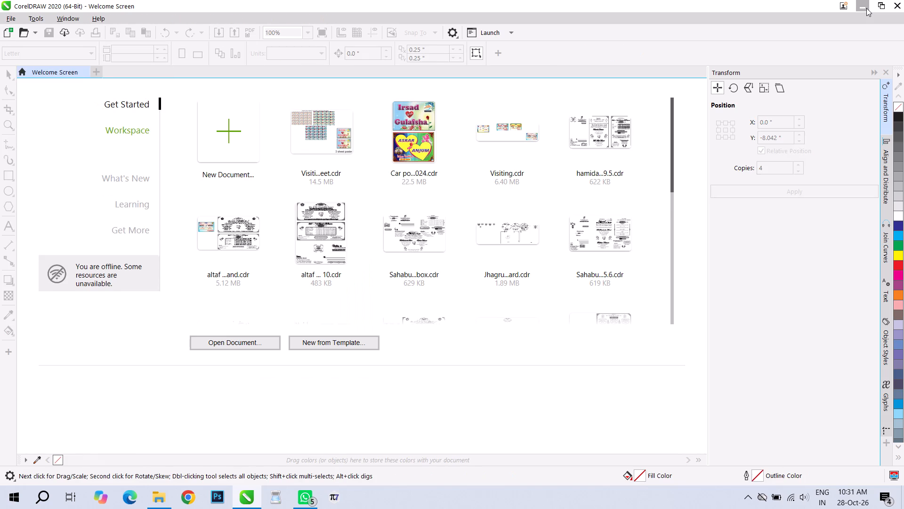
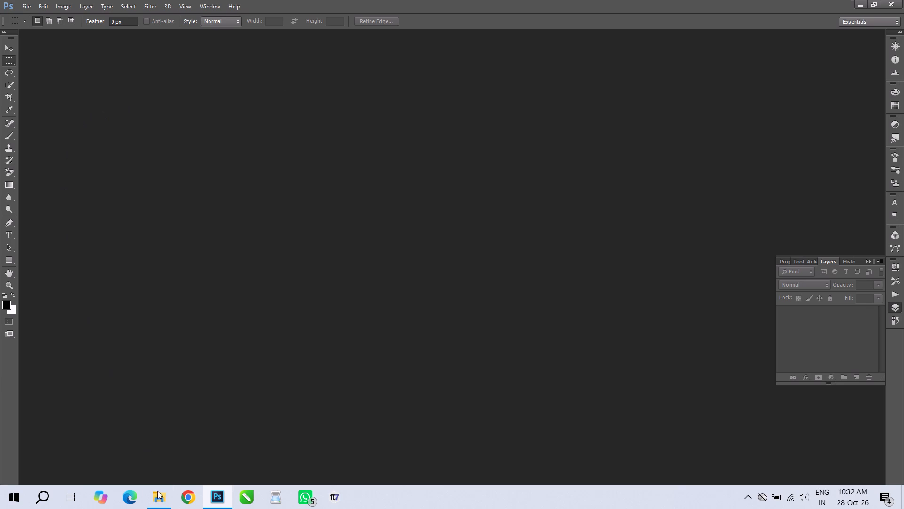
Show the desktop and close the remaining Photoshop and File Explorer windows.
click(903, 508)
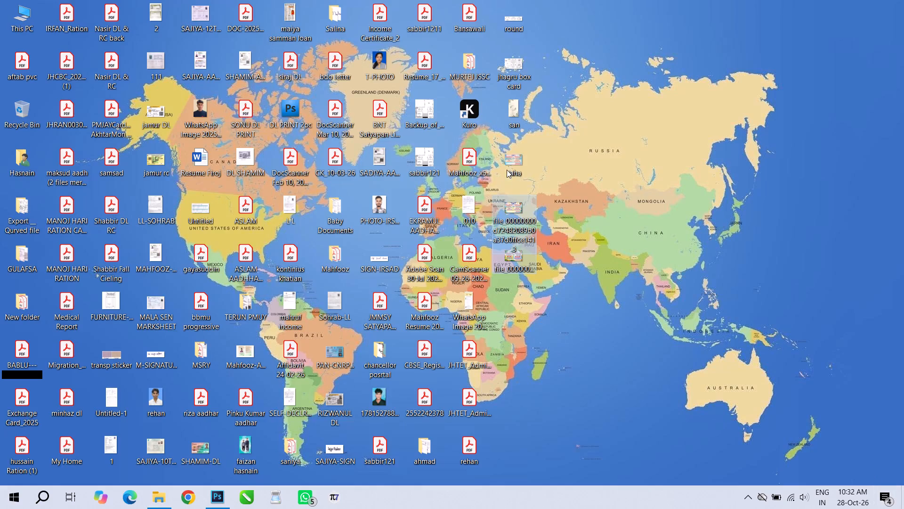
click(13, 76)
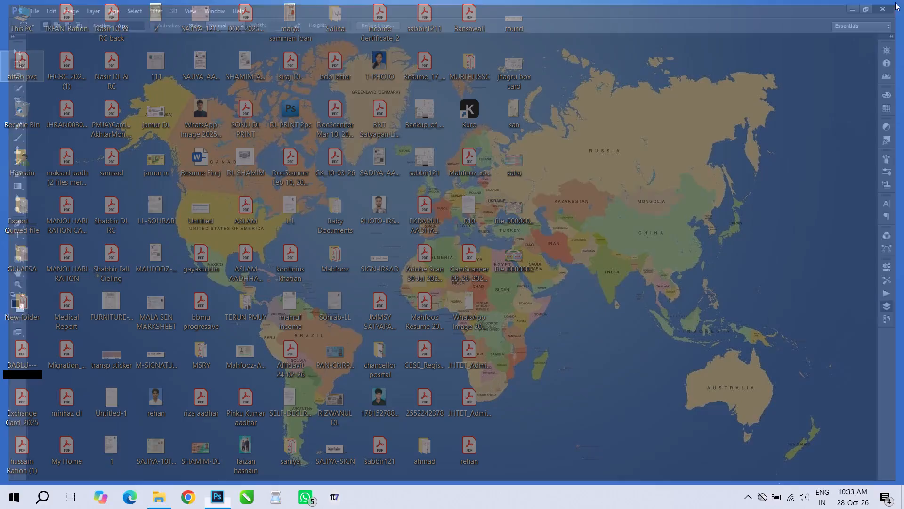
click(156, 498)
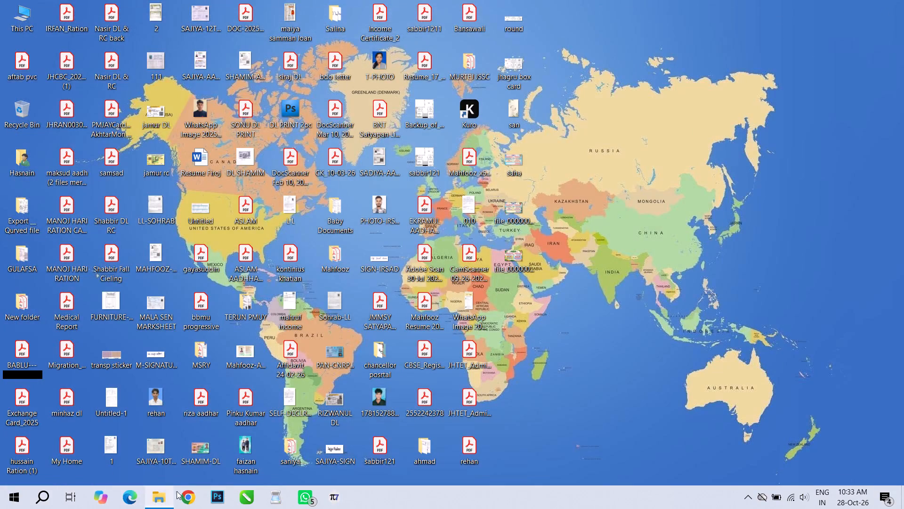
double_click(891, 2)
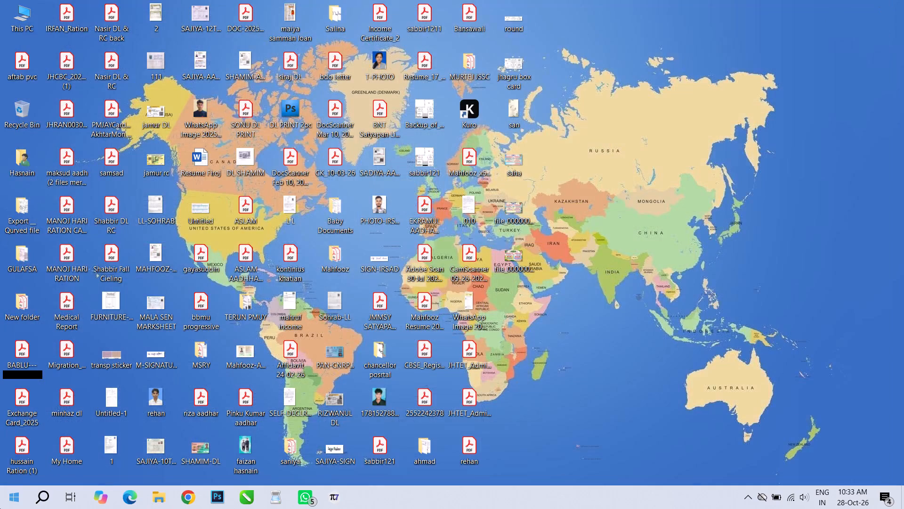
Bring up the computer's power options to shut it down.
click(0, 508)
click(5, 474)
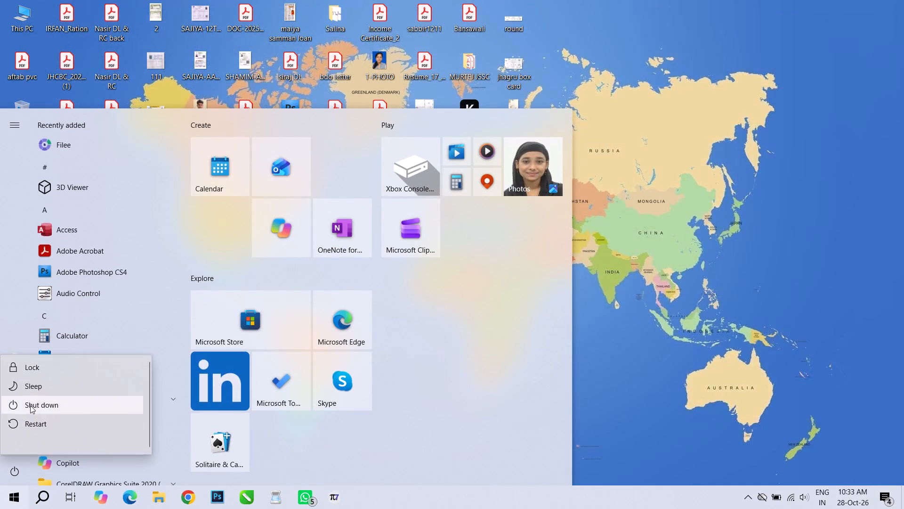